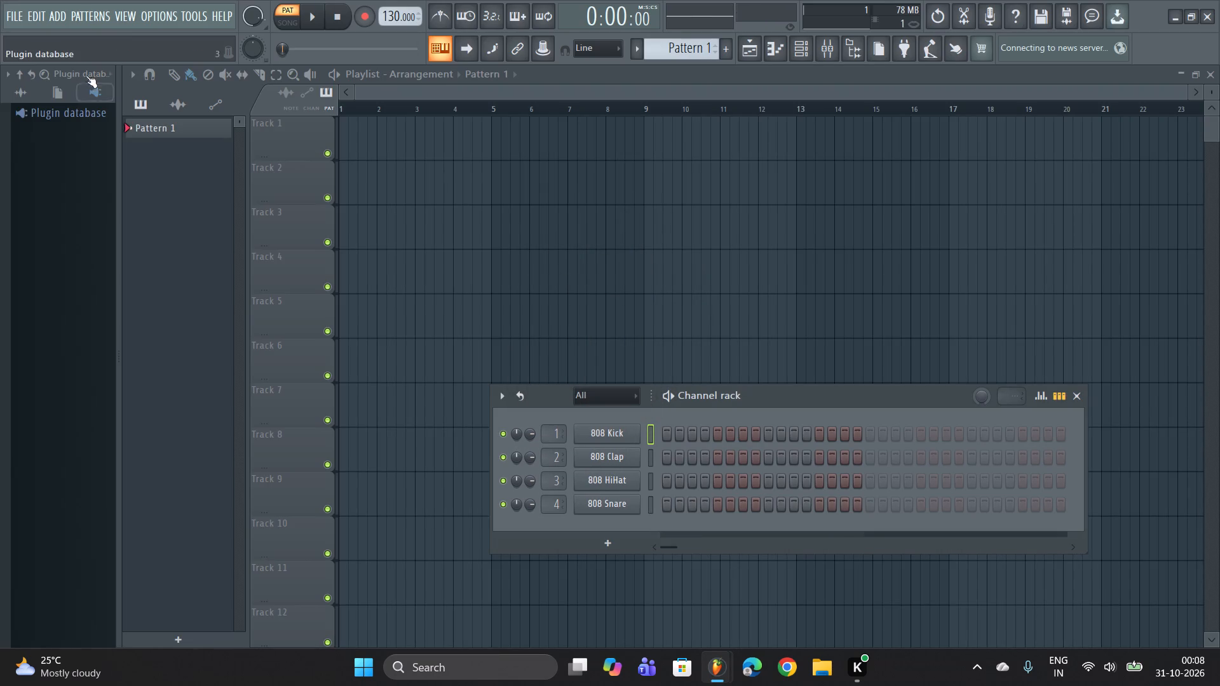
# Open the recent project "Na na naa.flp".
pyautogui.click(23, 20)
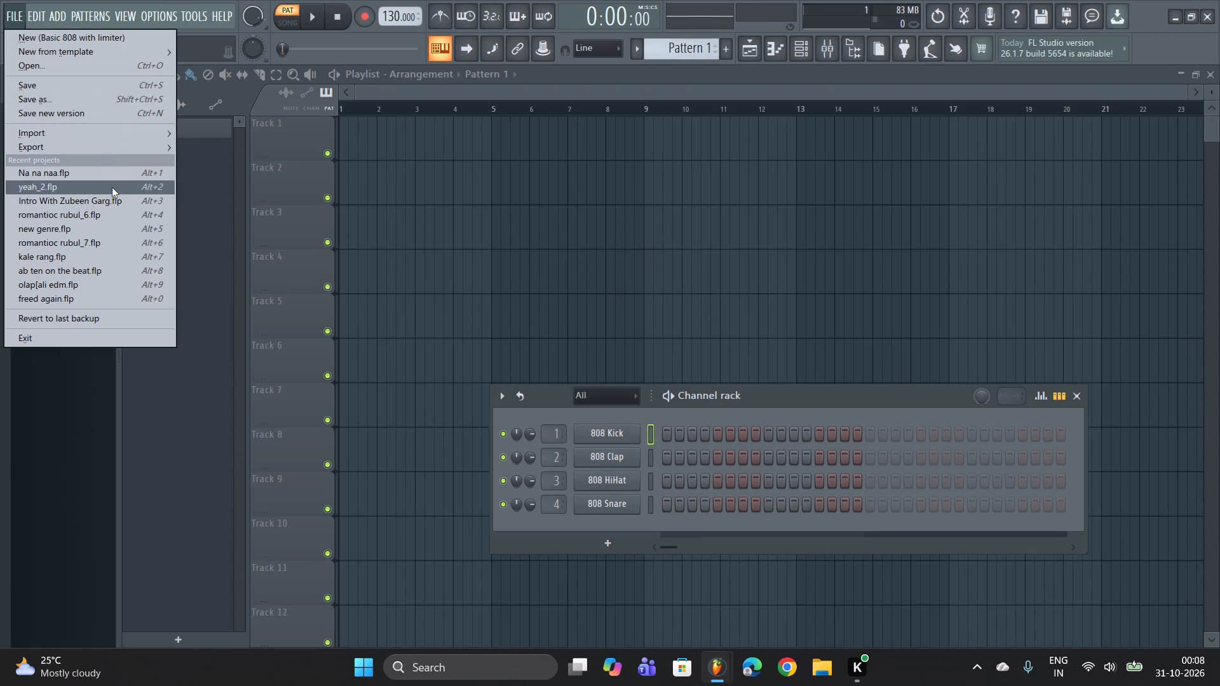
pyautogui.click(116, 168)
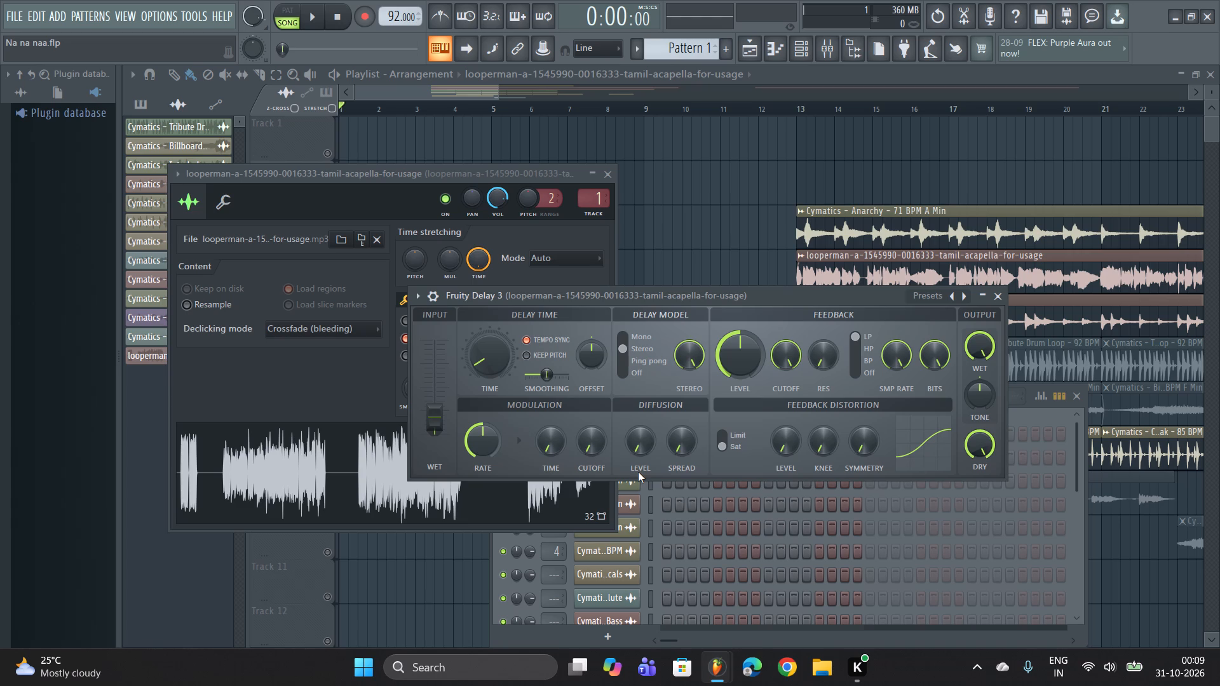
# Start playback of the song from the beginning of the playlist.
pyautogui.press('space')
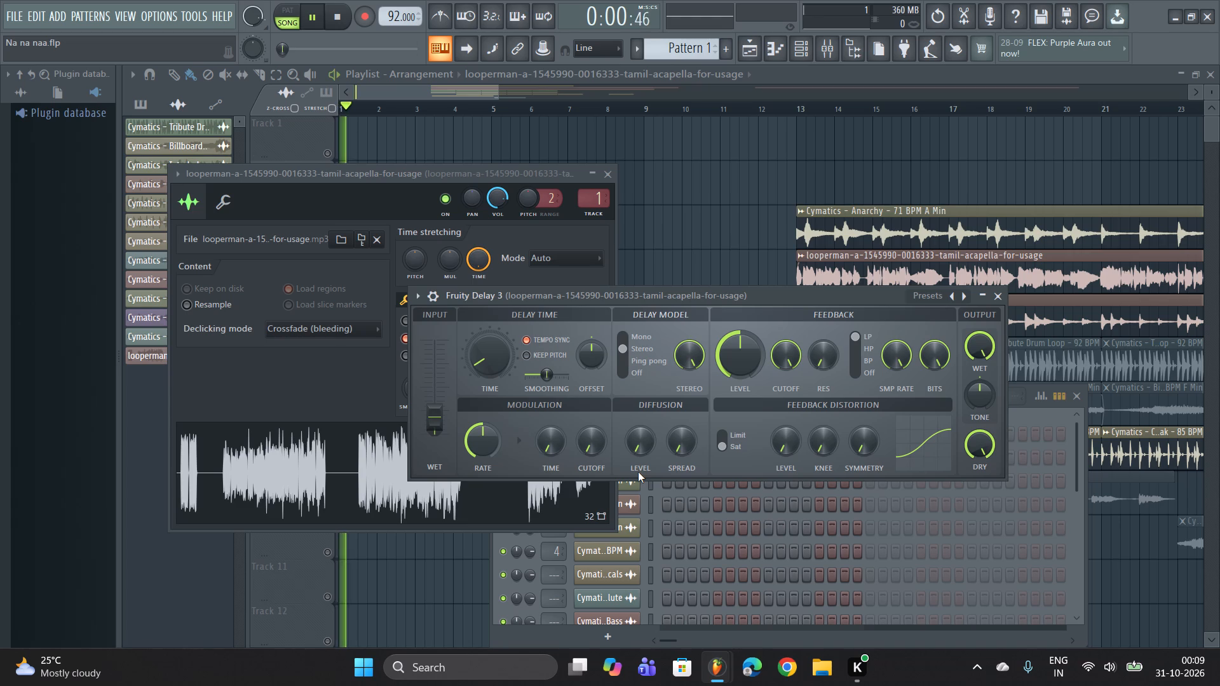
# Lower the Windows system volume to roughly a fifth of its range while the song plays.
pyautogui.click(1099, 676)
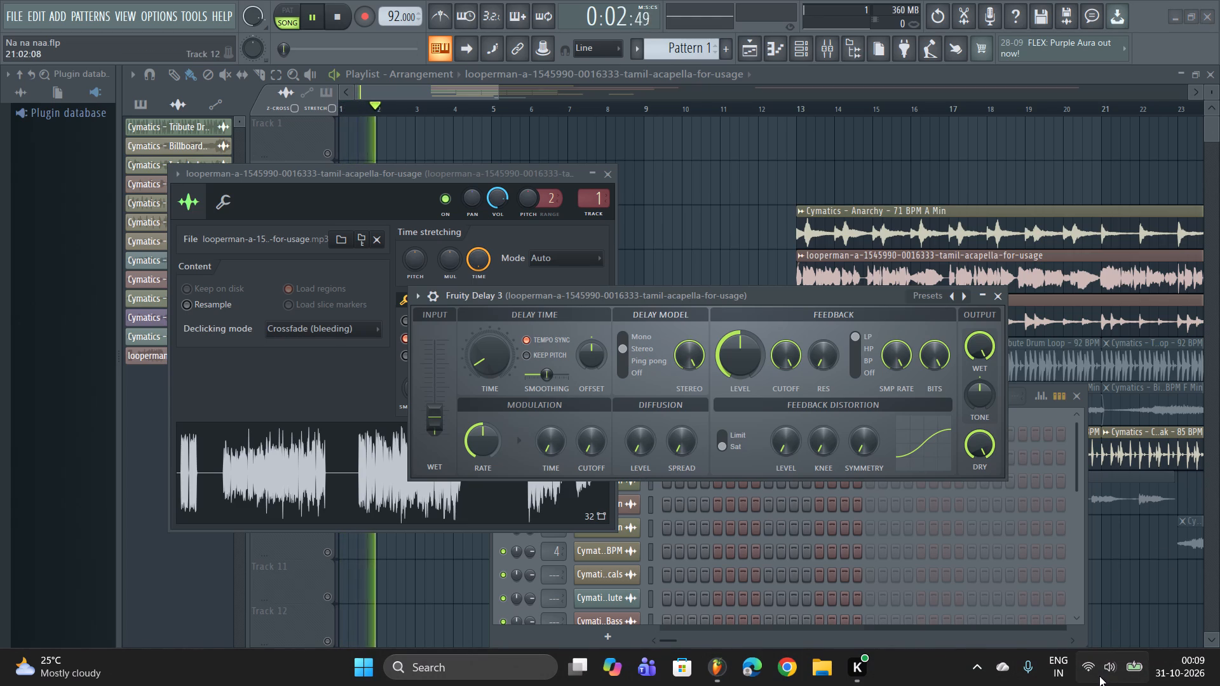
pyautogui.click(1099, 676)
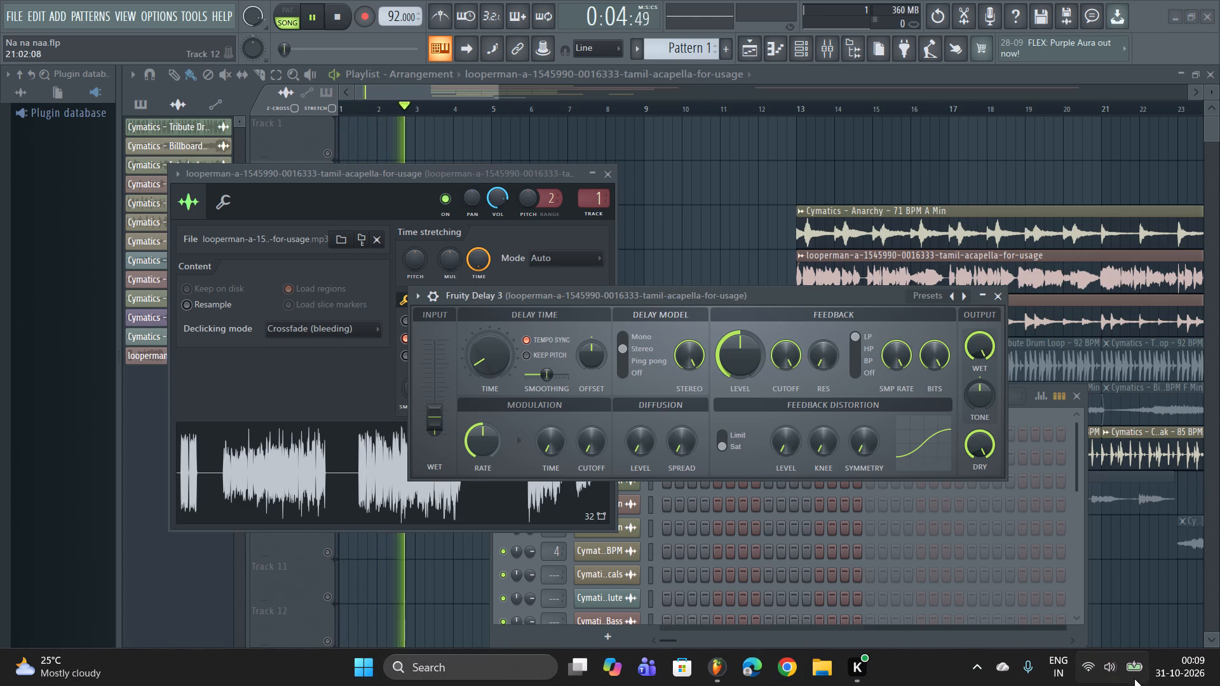
pyautogui.click(1106, 683)
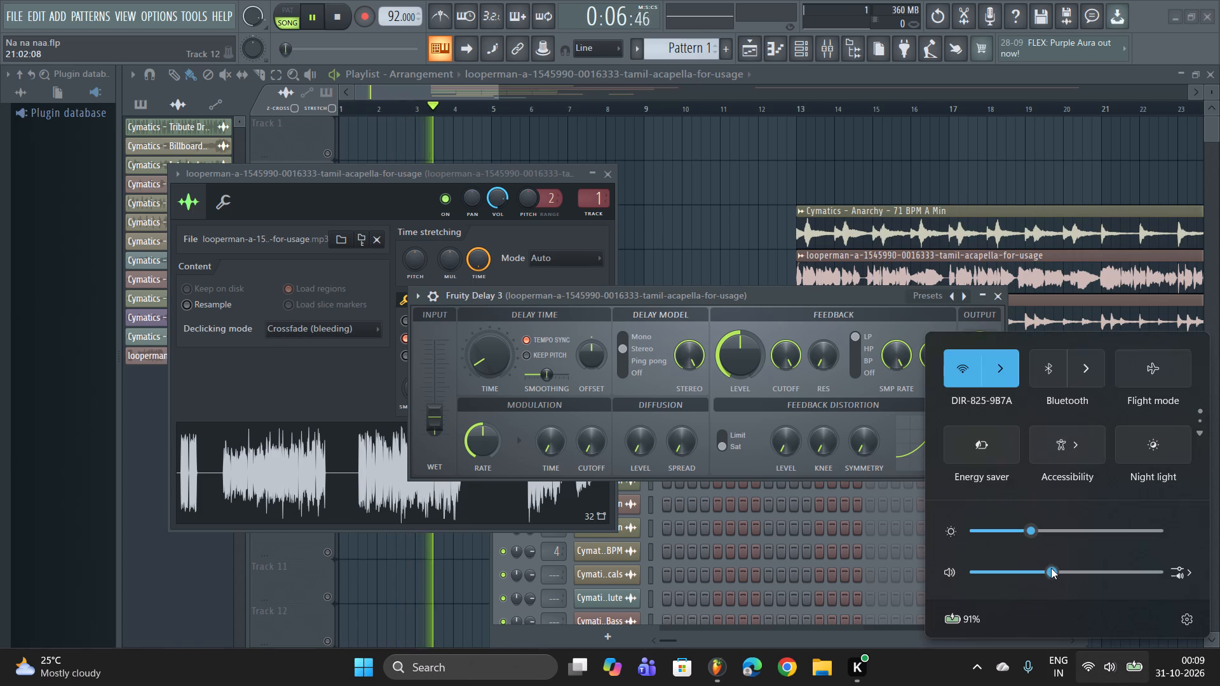
pyautogui.moveTo(1048, 563); pyautogui.dragTo(1005, 567)
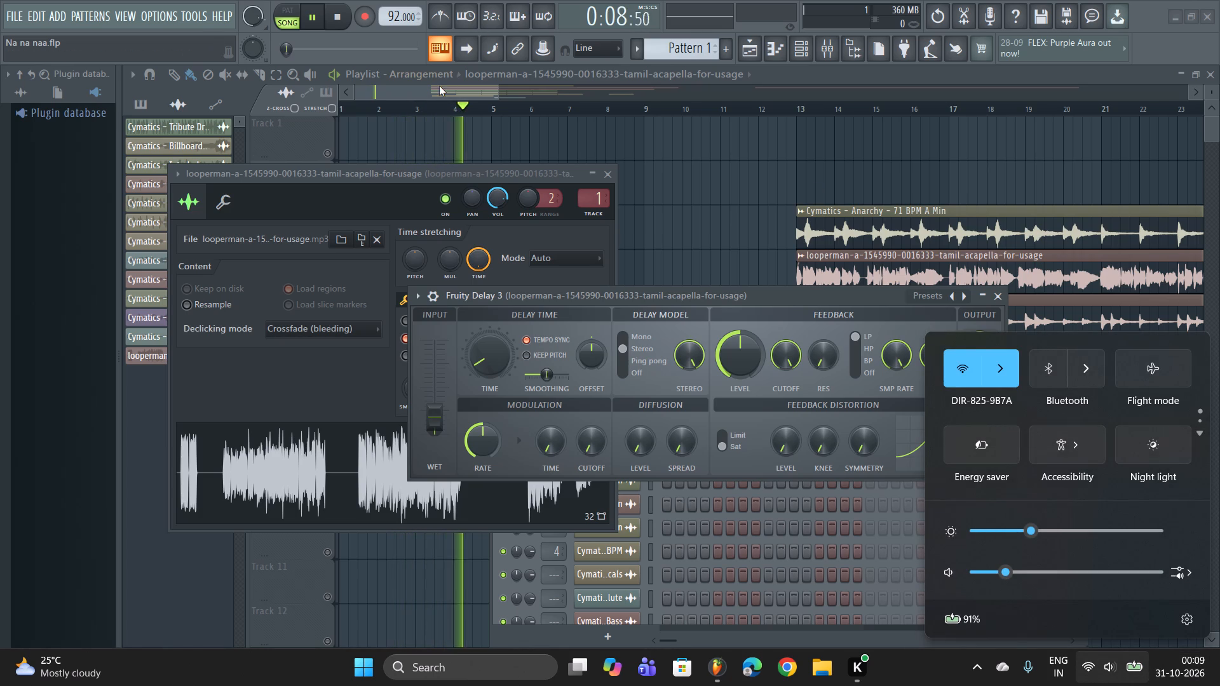
# Play the arrangement from bar 13, where the first audio clips begin.
pyautogui.moveTo(441, 86); pyautogui.dragTo(482, 89)
pyautogui.click(546, 107)
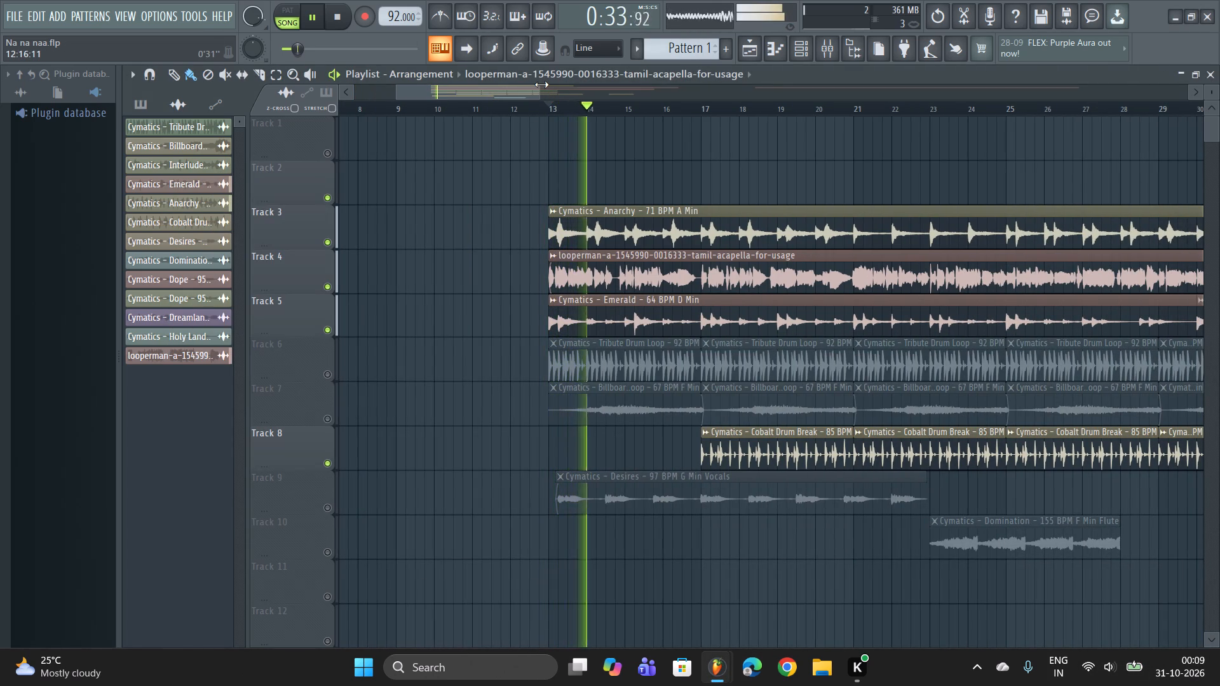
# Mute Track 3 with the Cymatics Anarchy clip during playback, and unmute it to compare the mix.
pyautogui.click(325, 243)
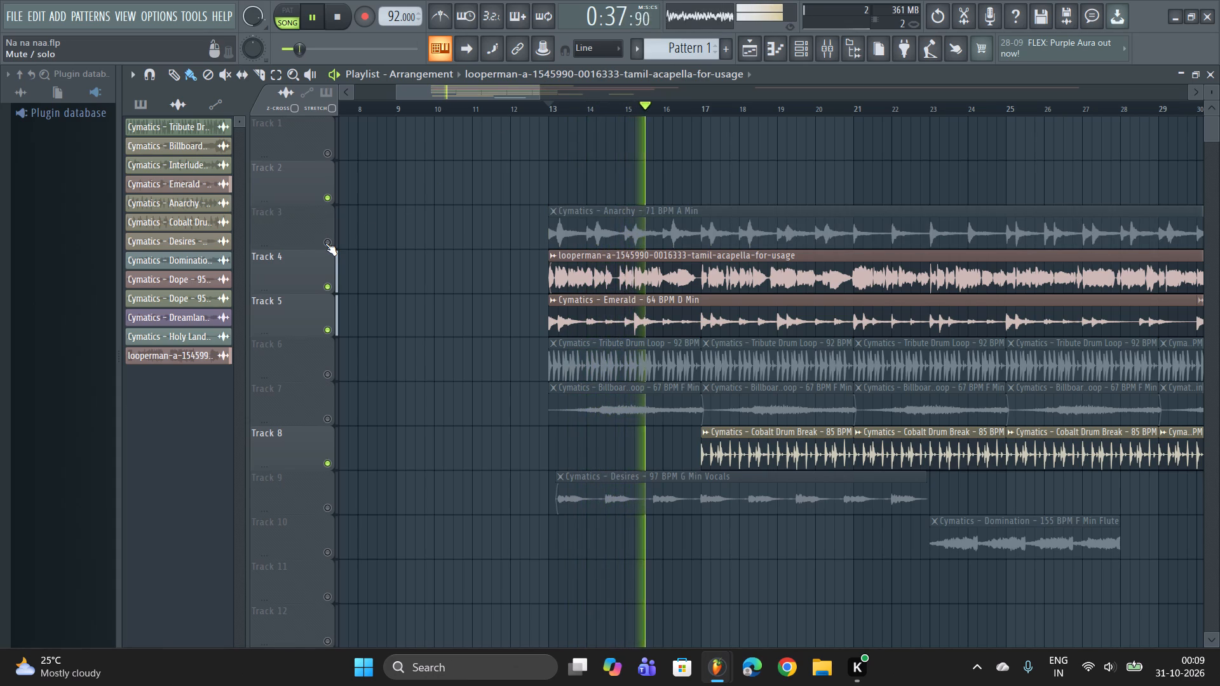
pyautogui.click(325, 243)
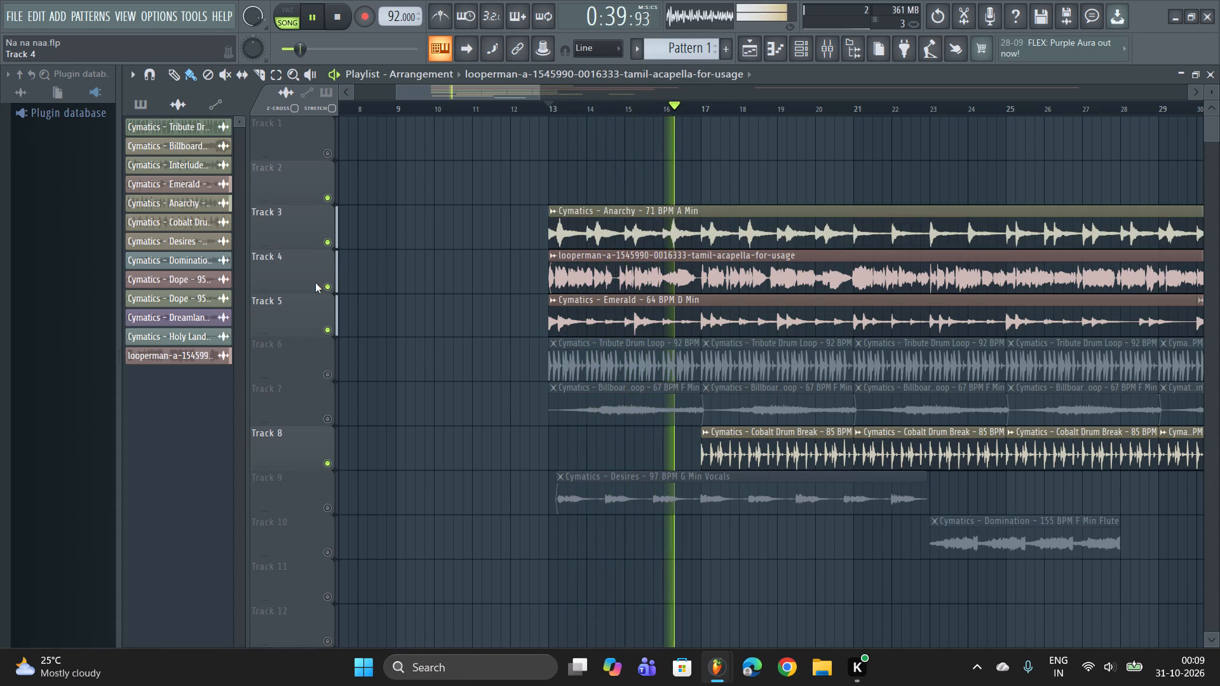
# Mute Track 5 and Track 3 during playback, briefly toggling Track 5 back on to compare the sound.
pyautogui.click(323, 328)
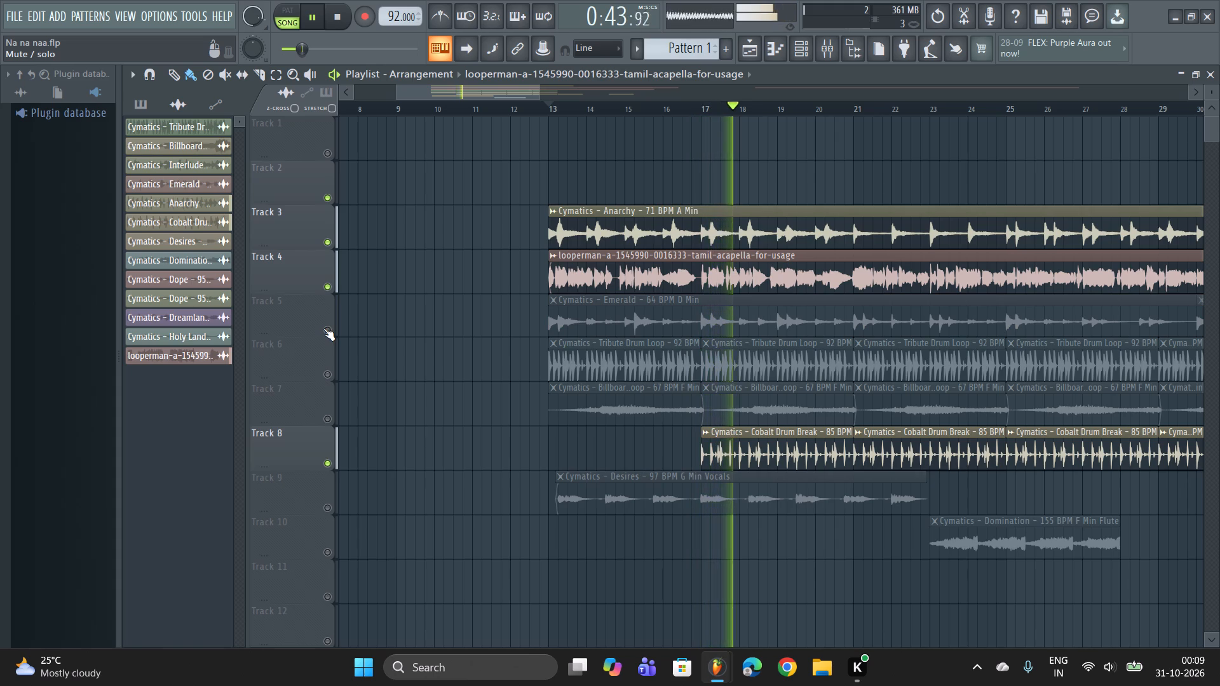
pyautogui.click(330, 243)
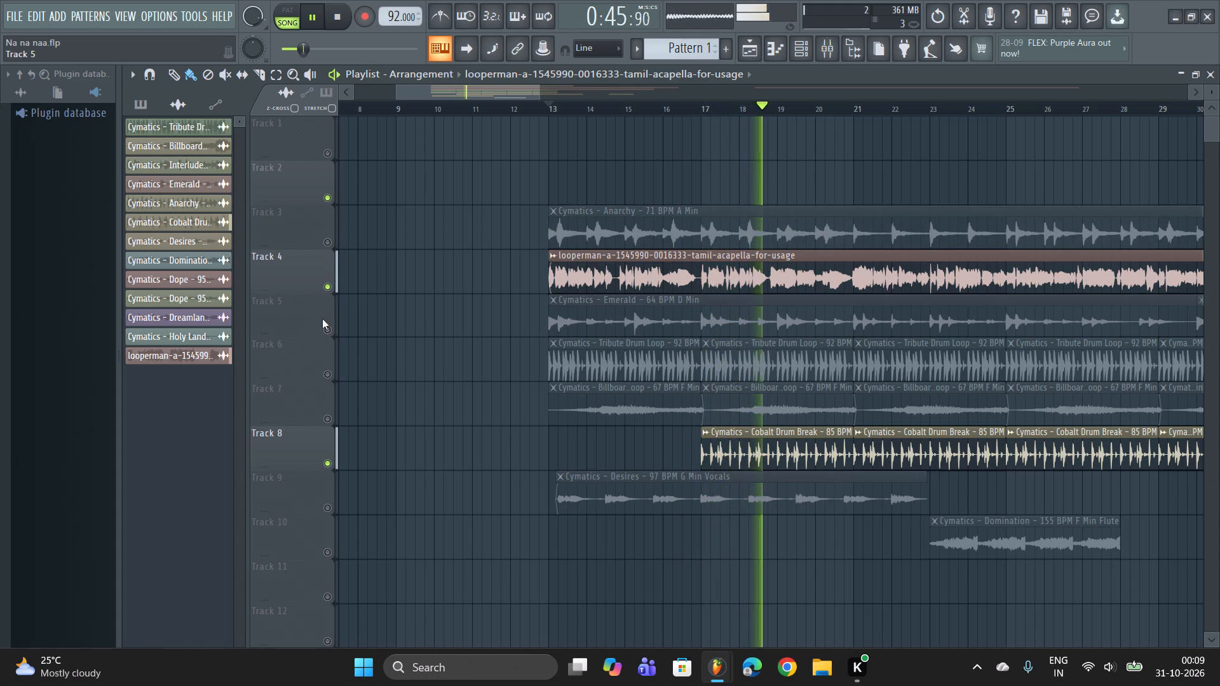
pyautogui.click(325, 321)
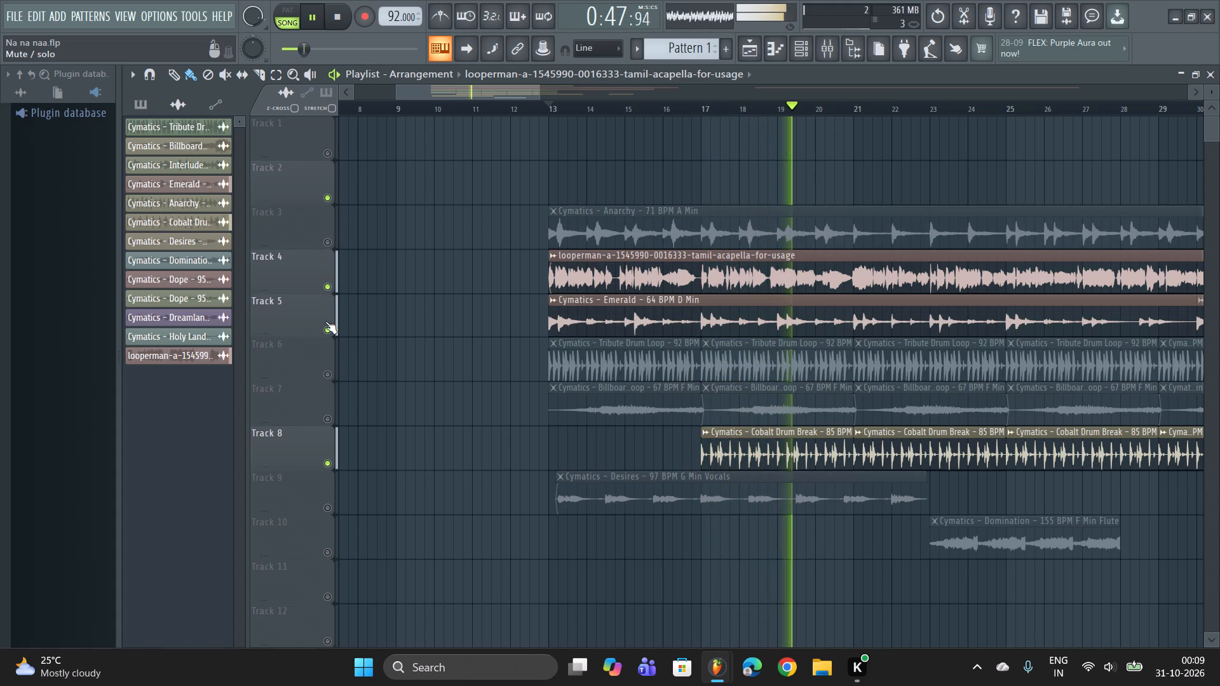
pyautogui.click(325, 321)
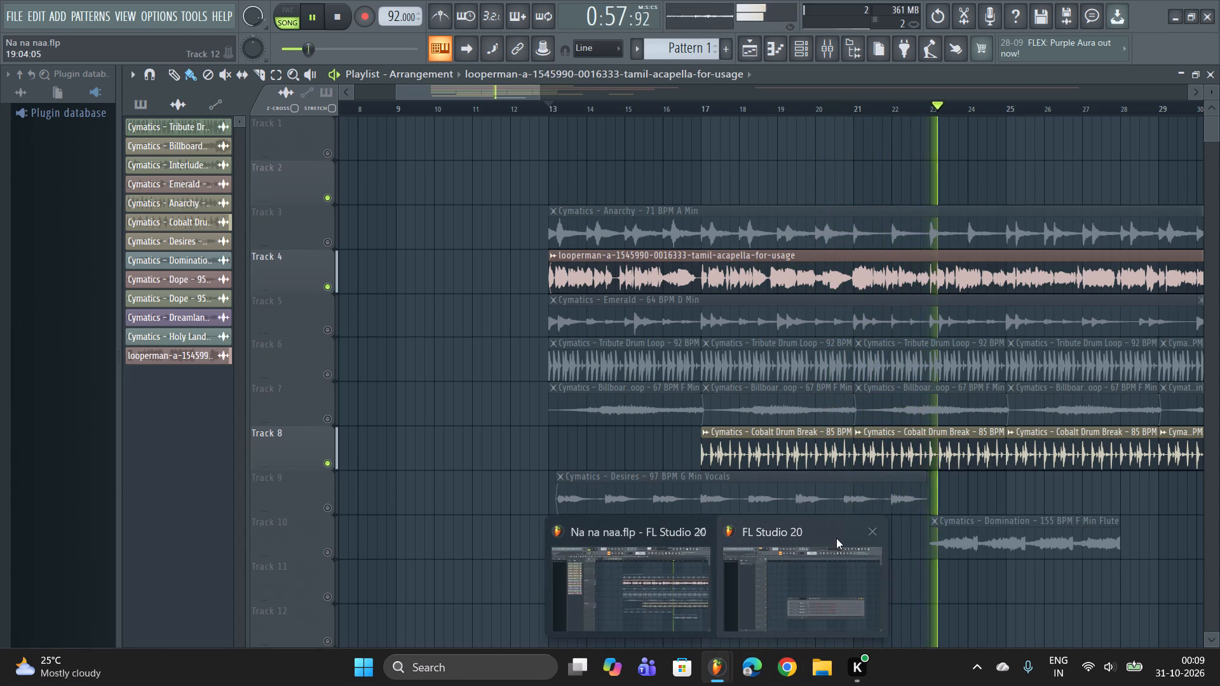
# Close the extra empty FL Studio window.
pyautogui.click(870, 532)
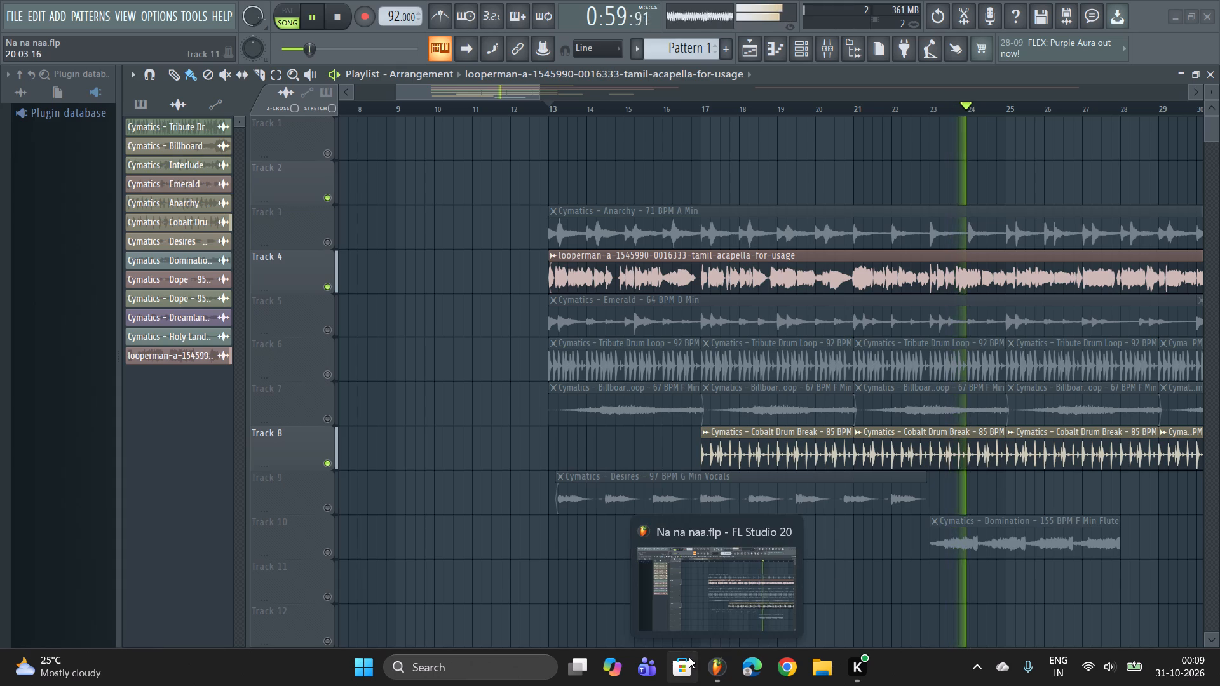
# Lower the time-stretching pitch of the looperman Tamil acapella clip on Track 4 and close its channel settings.
pyautogui.doubleClick(689, 264)
pyautogui.moveTo(417, 258); pyautogui.dragTo(421, 343)
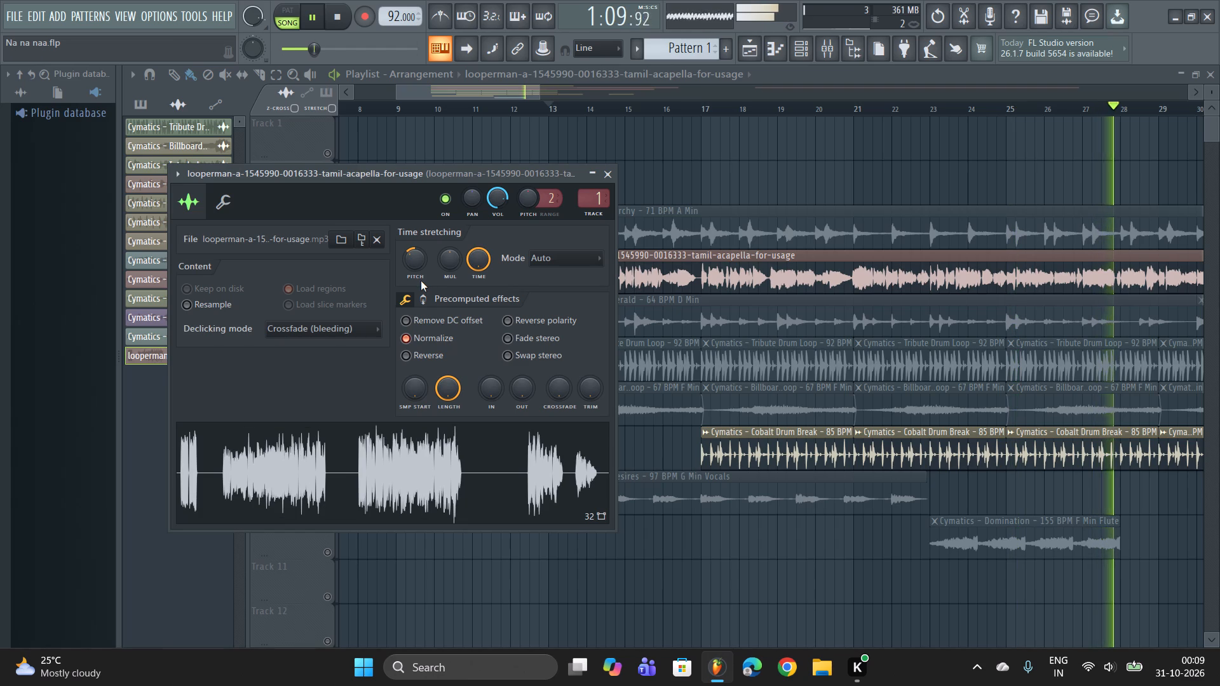
pyautogui.click(610, 171)
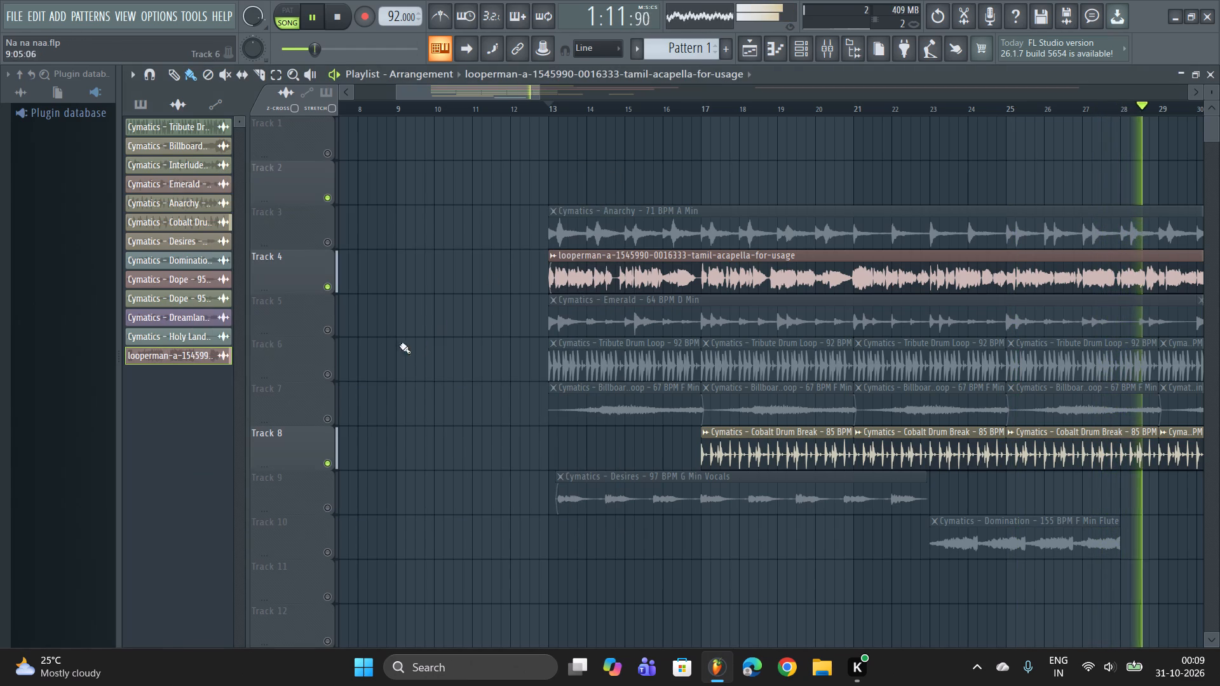
# Restart playback with Track 6 unmuted, mute Track 6 again, and unmute Track 5 to hear it with the acapella.
pyautogui.click(330, 378)
pyautogui.press('space')
pyautogui.press('space')
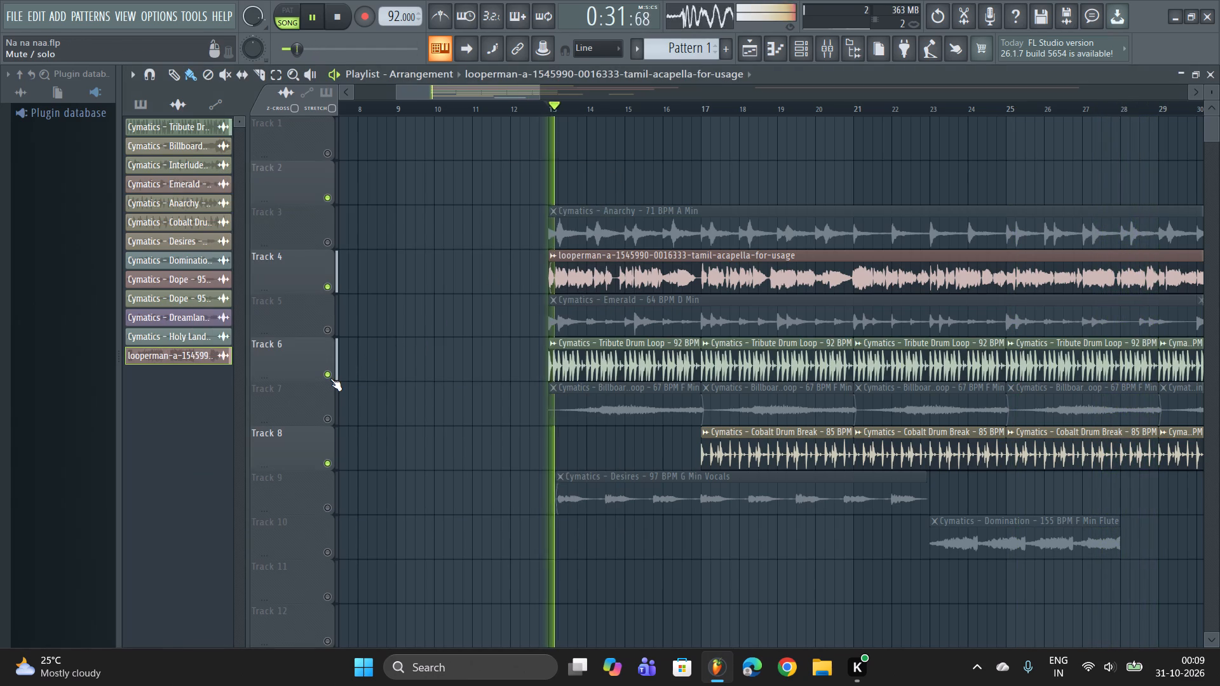
pyautogui.click(330, 379)
pyautogui.click(332, 326)
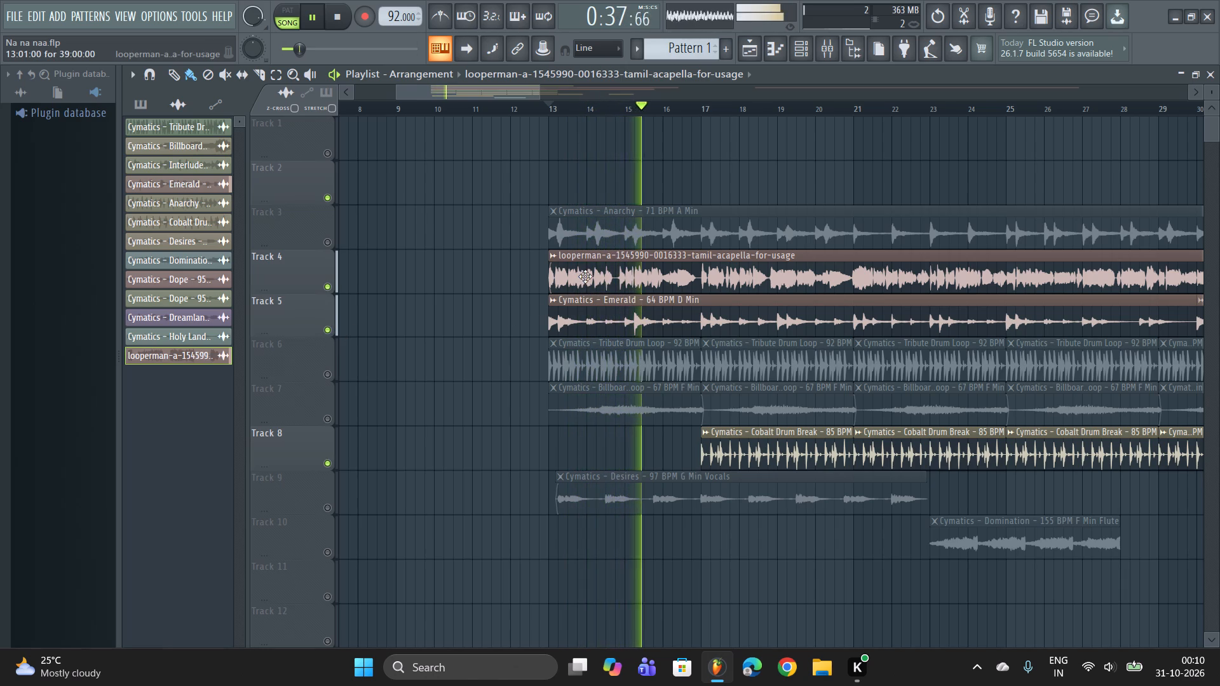
pyautogui.click(611, 280)
pyautogui.click(614, 280)
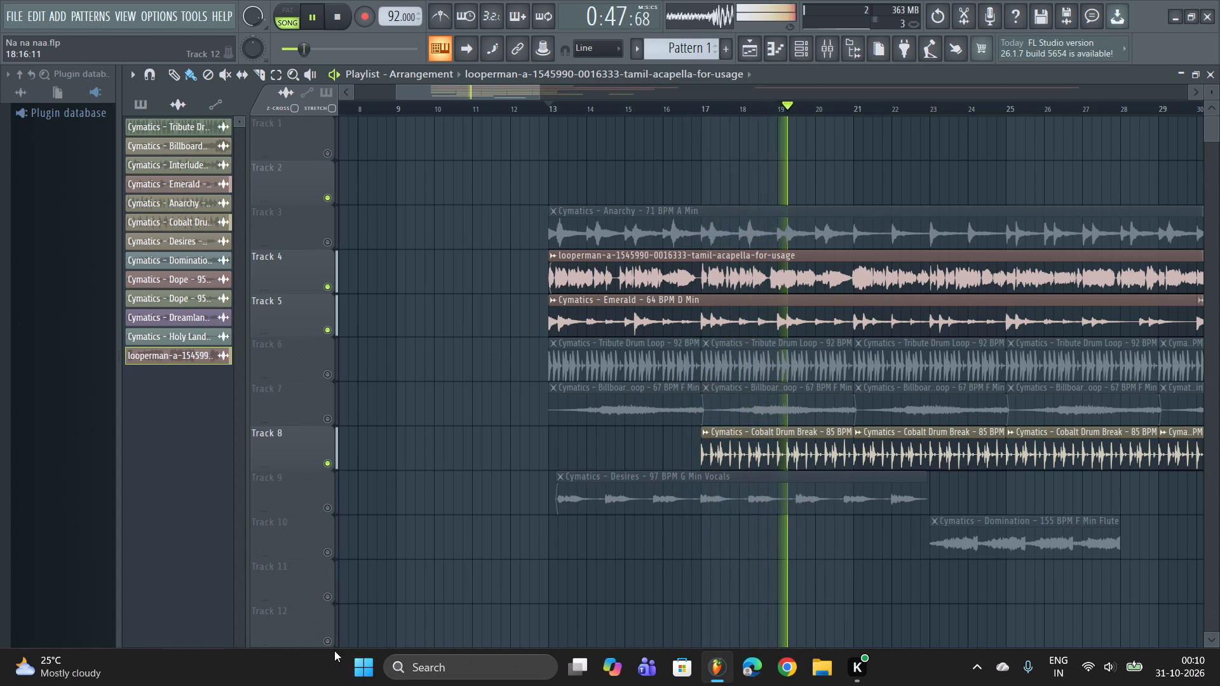
# Switch to the Brave browser and pause the YouTube video playing there.
pyautogui.click(364, 656)
pyautogui.scroll(-3, 459, 211)
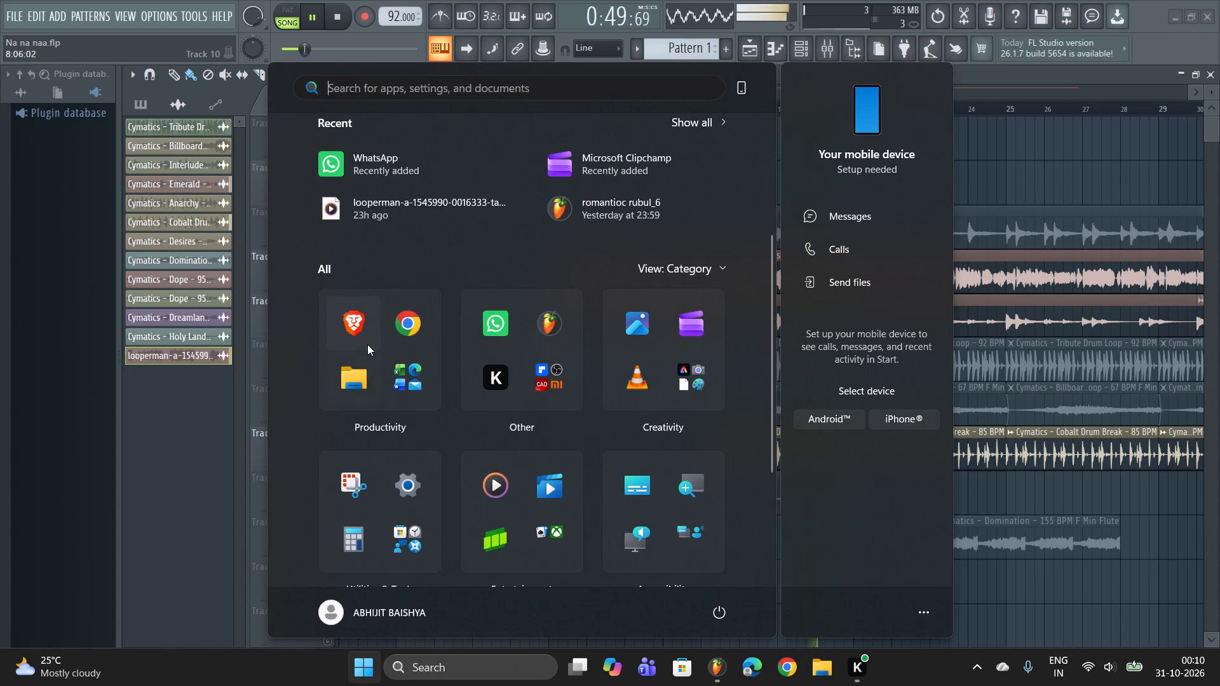
pyautogui.click(367, 340)
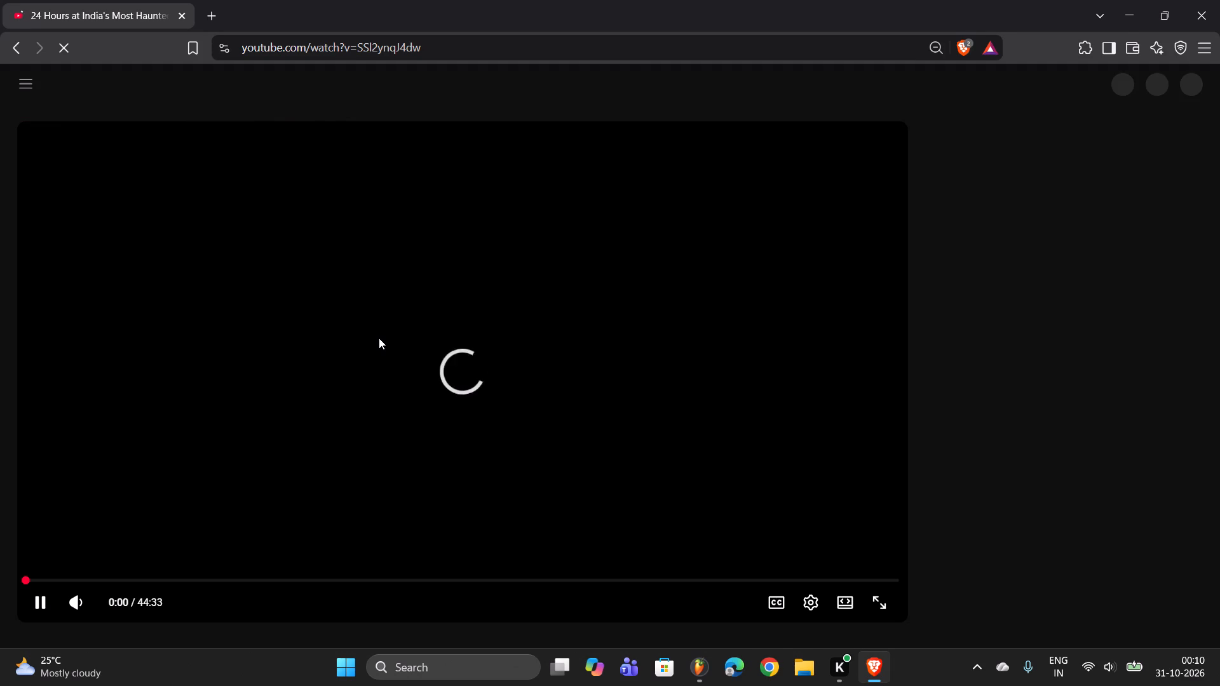
pyautogui.press('space')
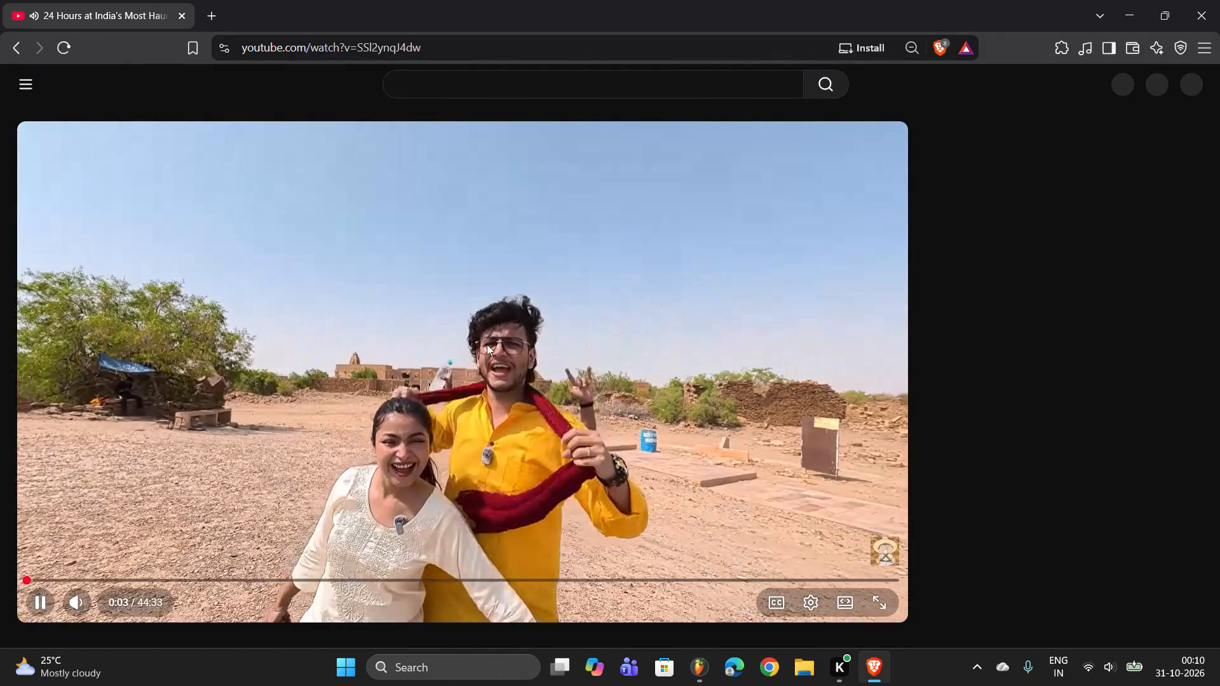
pyautogui.click(485, 344)
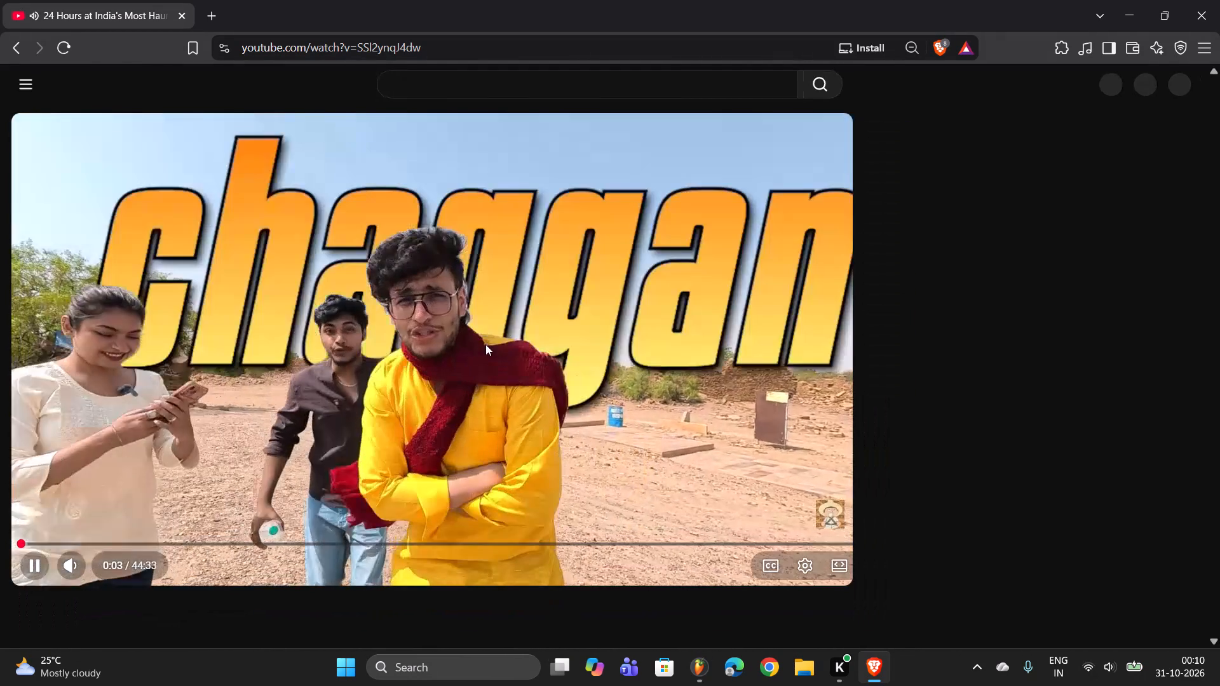
pyautogui.click(78, 543)
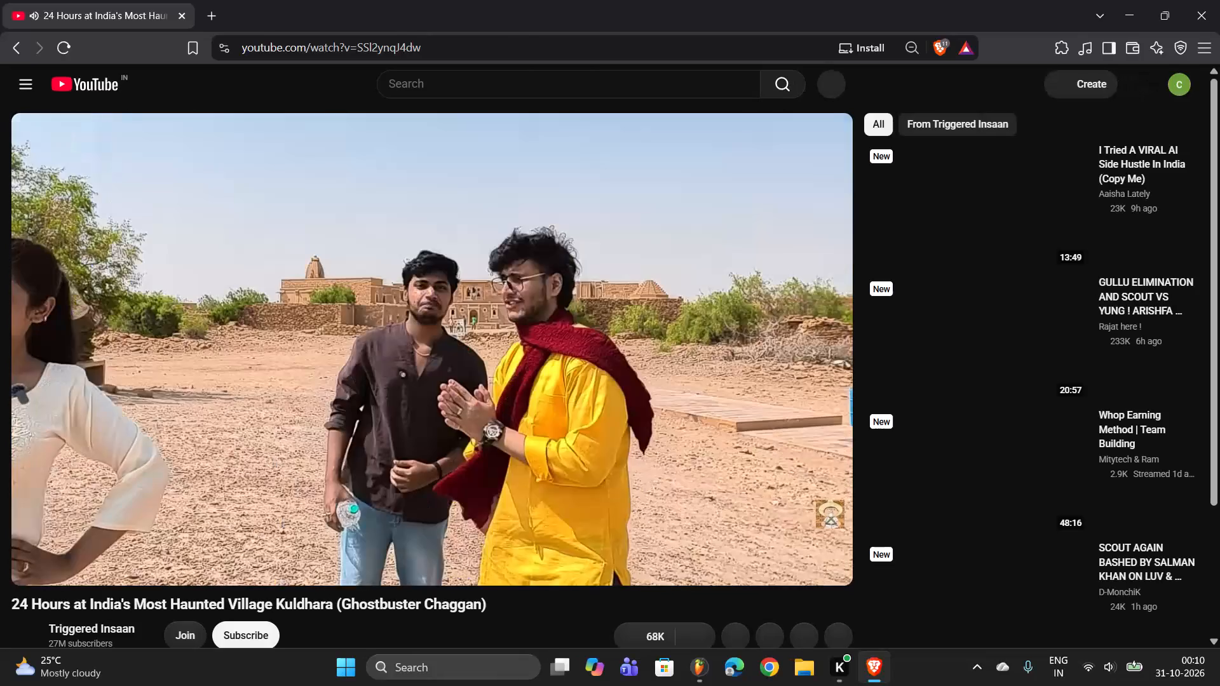
pyautogui.press('space')
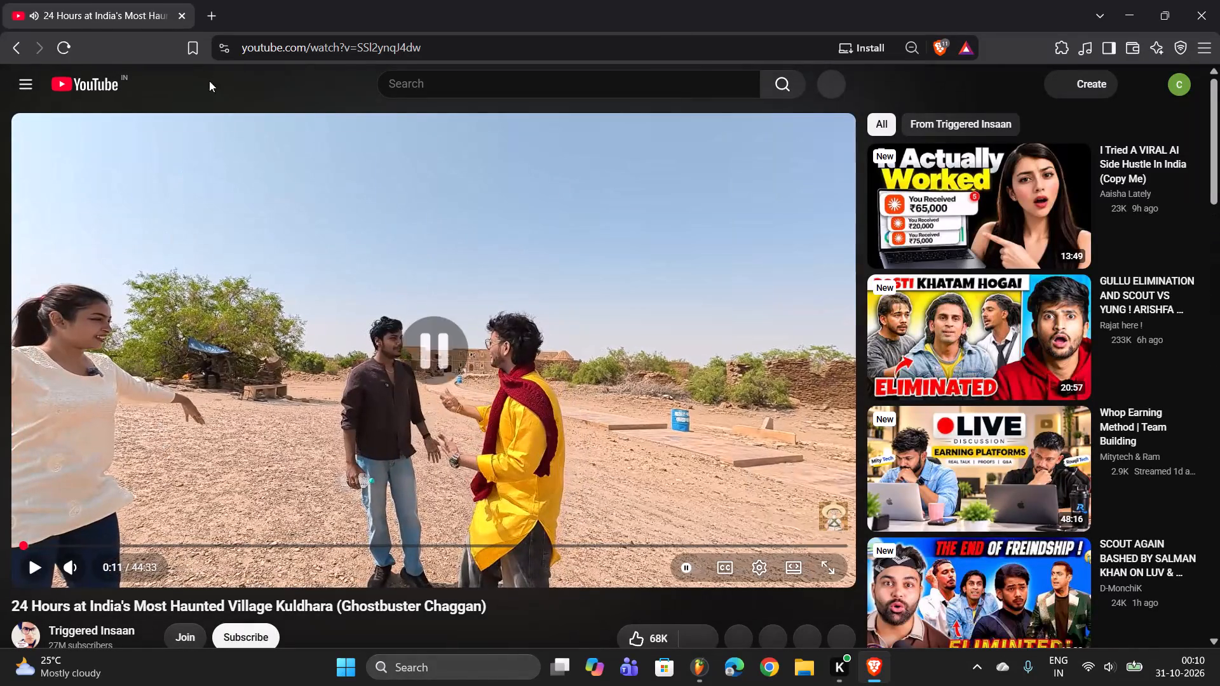
# Search for "song bpm key" in a new browser tab and open Tunebat's Song Key & BPM Finder.
pyautogui.click(205, 12)
pyautogui.write('song')
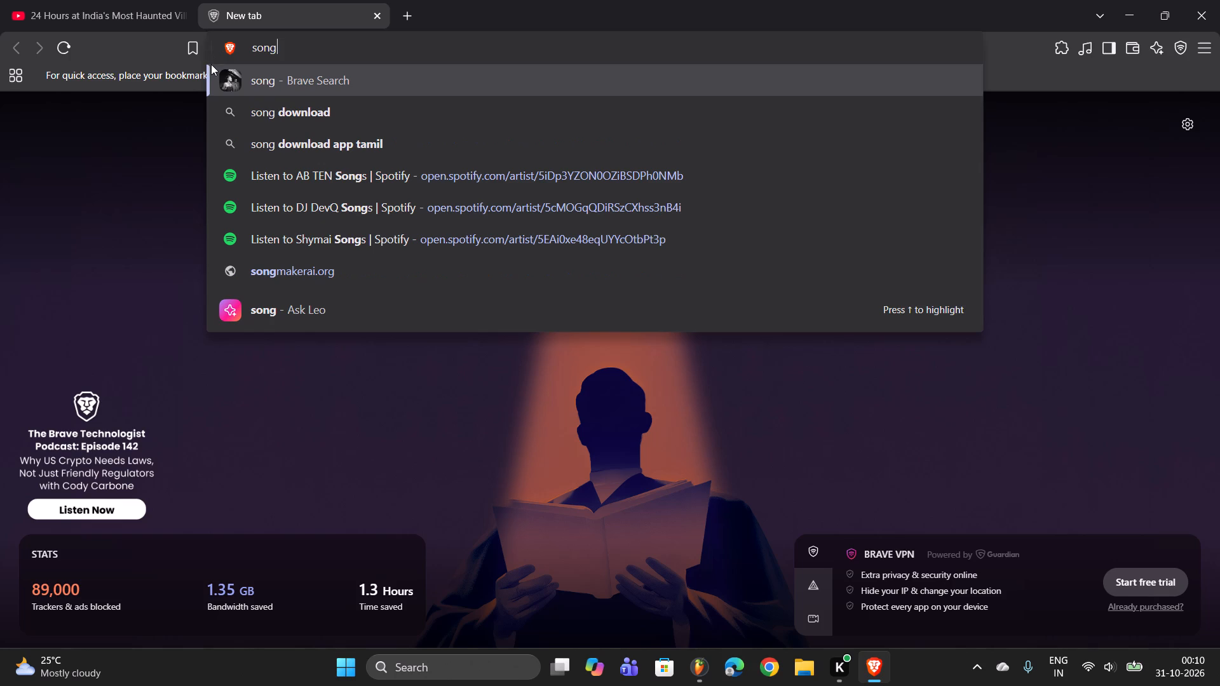
pyautogui.press('space')
pyautogui.press('b')
pyautogui.press('o')
pyautogui.press('m')
pyautogui.press('space')
pyautogui.press('BackSpace')
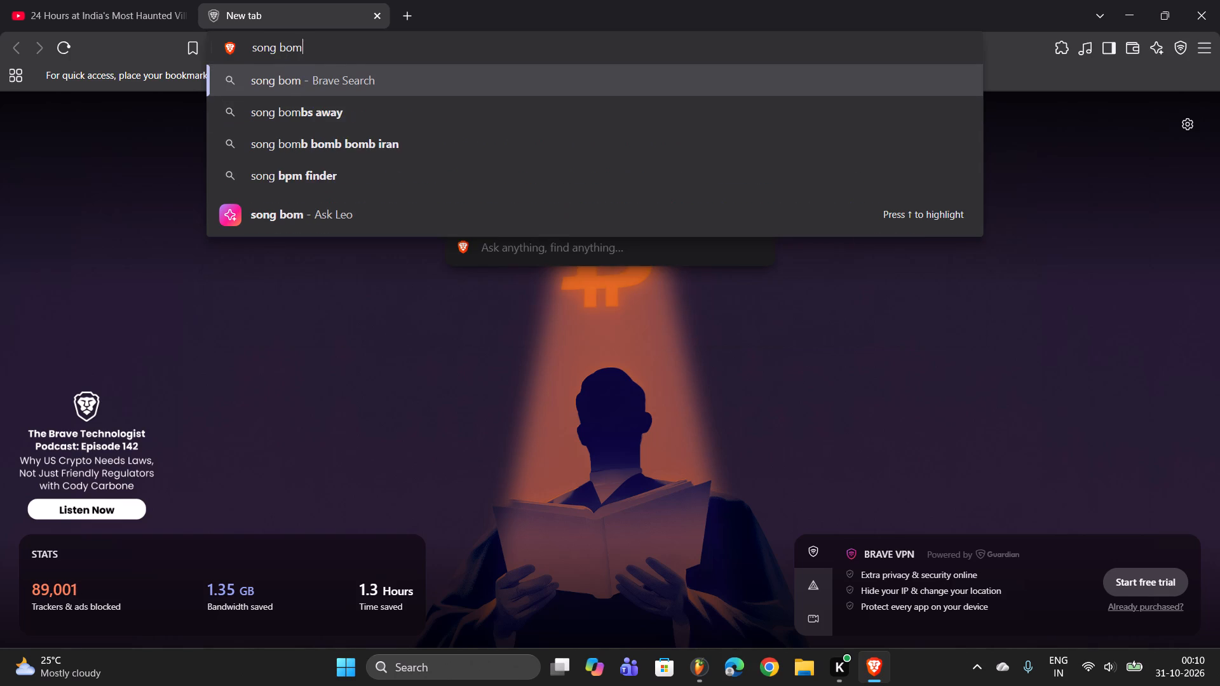
pyautogui.press('BackSpace')
pyautogui.press('BackSpace')
pyautogui.press('p')
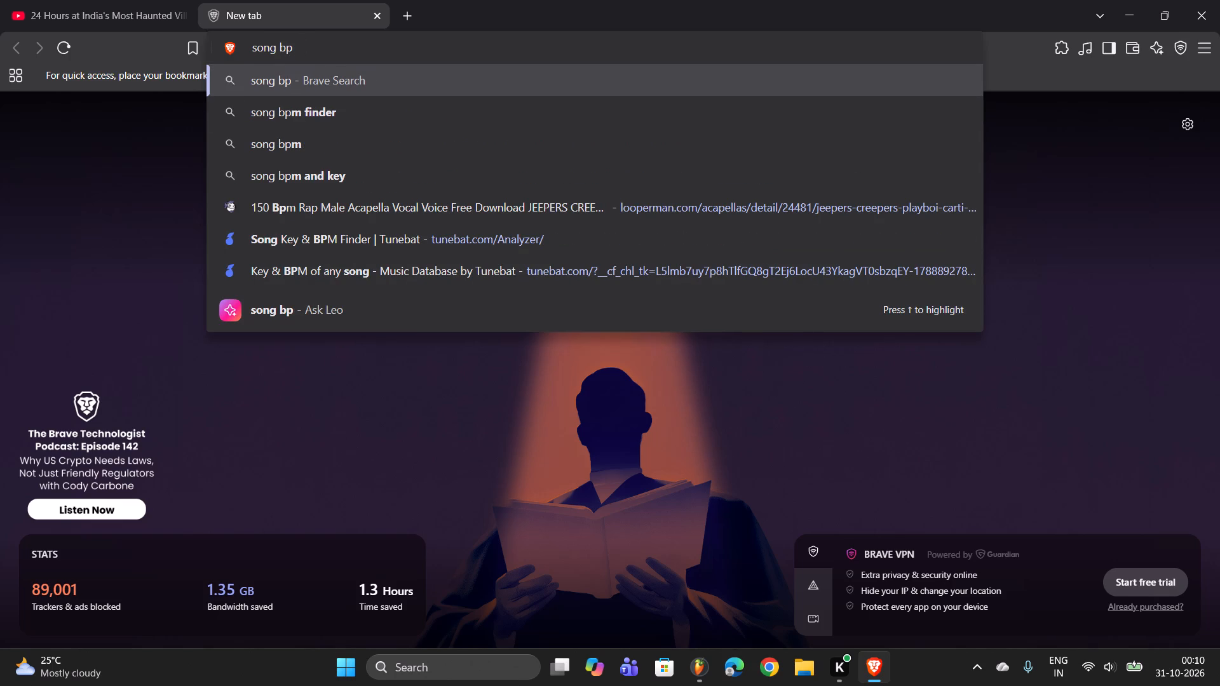
pyautogui.press('m')
pyautogui.press('space')
pyautogui.write('ke')
pyautogui.press('y')
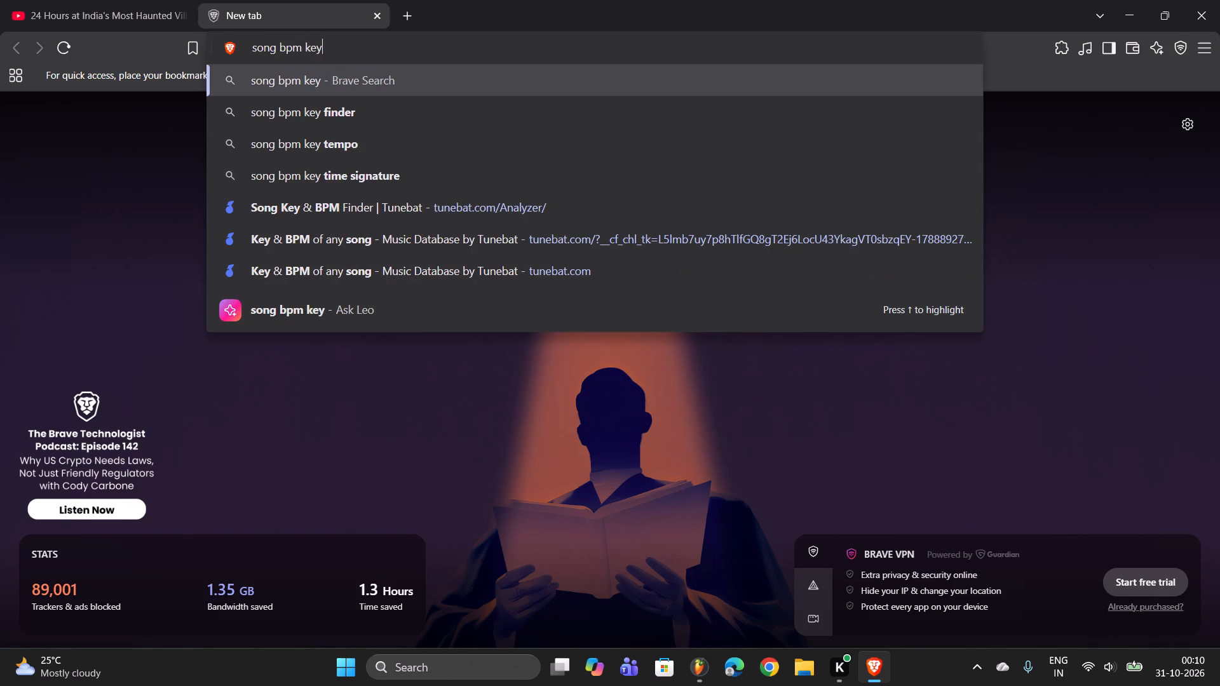
pyautogui.press('Return')
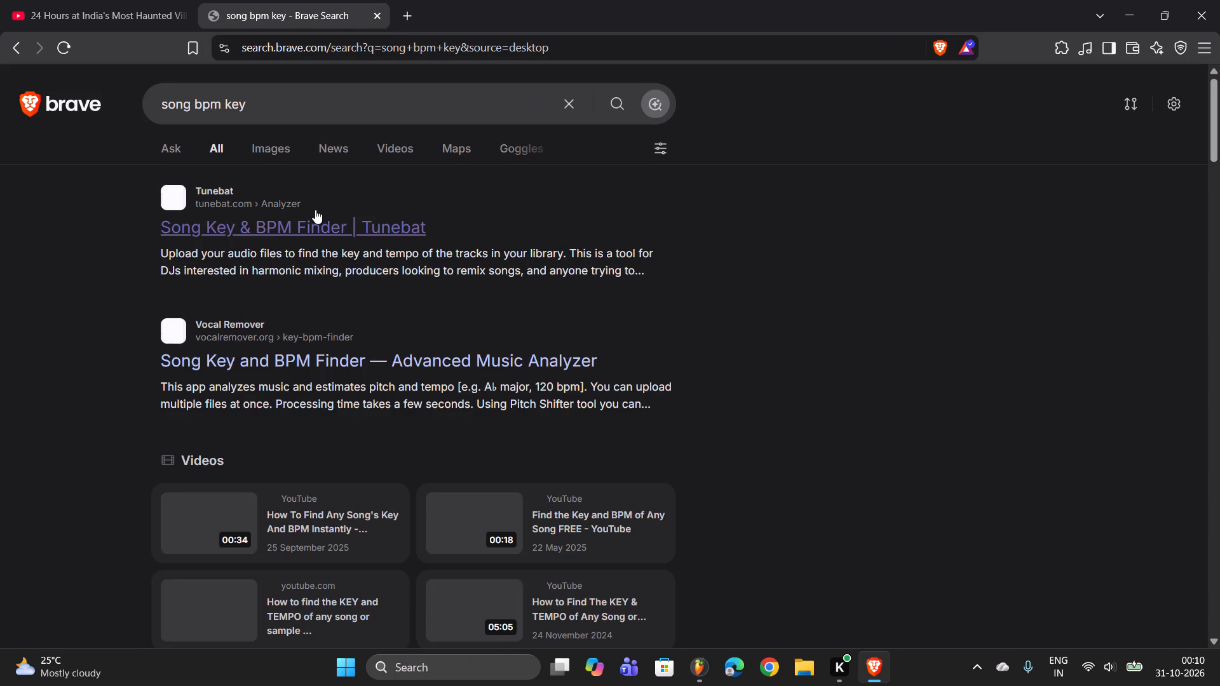
pyautogui.click(278, 221)
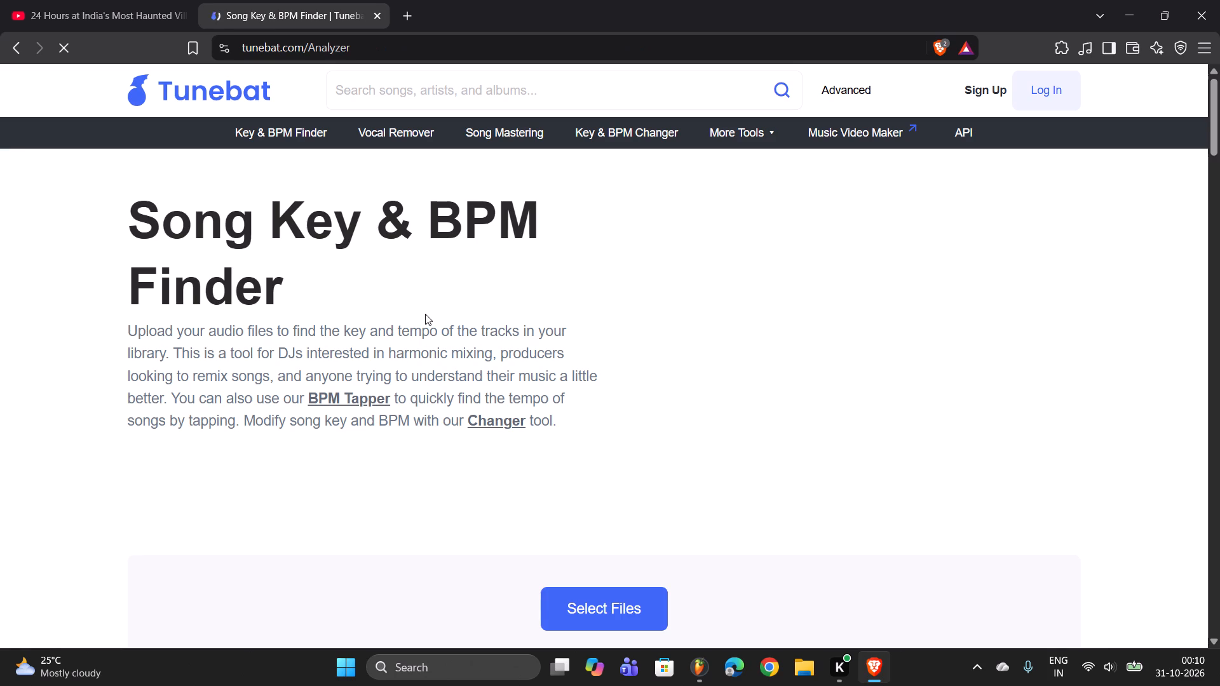
pyautogui.click(619, 610)
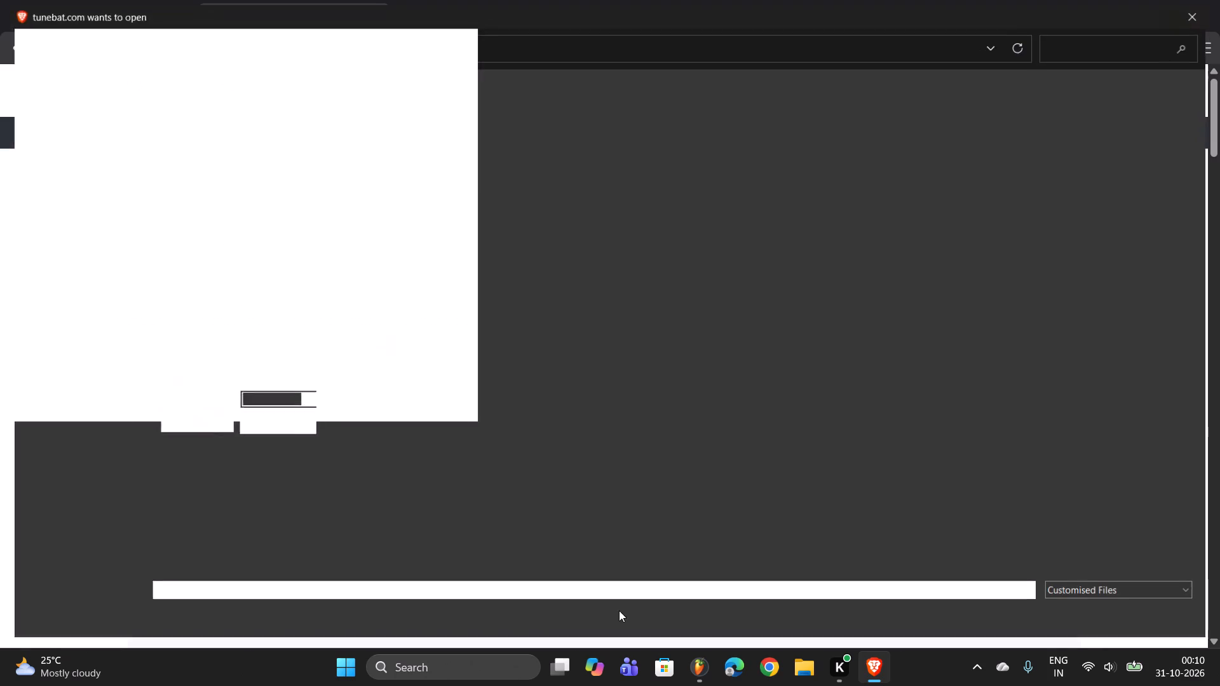
pyautogui.click(74, 236)
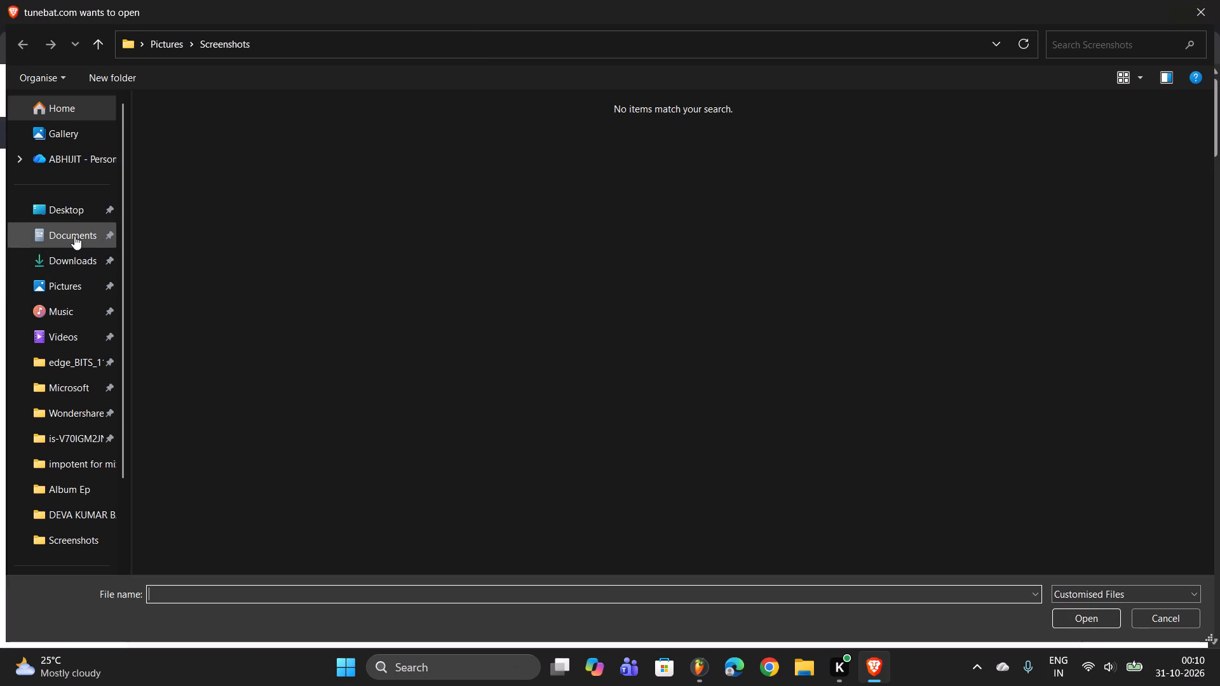
pyautogui.click(78, 253)
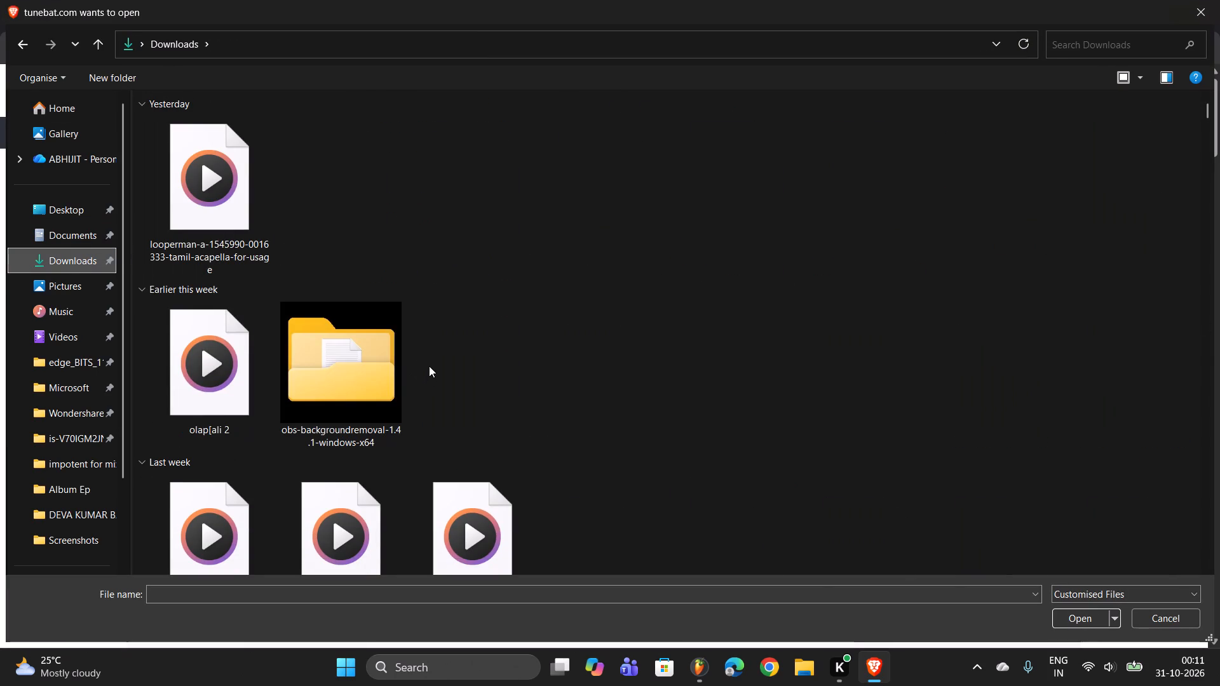
pyautogui.doubleClick(186, 189)
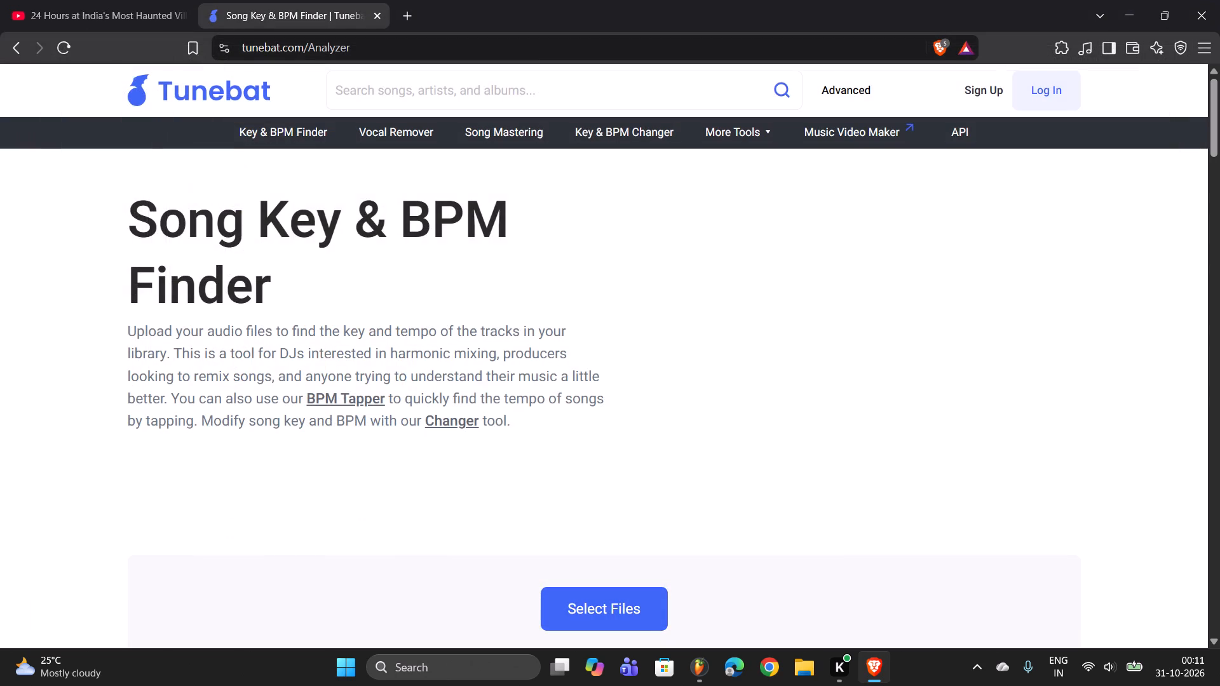
pyautogui.scroll(-4, 528, 255)
# Switch to FL Studio, replay the arrangement's opening to listen to it, and stop playback.
pyautogui.hotkey('alt', 'Tab')
pyautogui.press('space')
pyautogui.press('space')
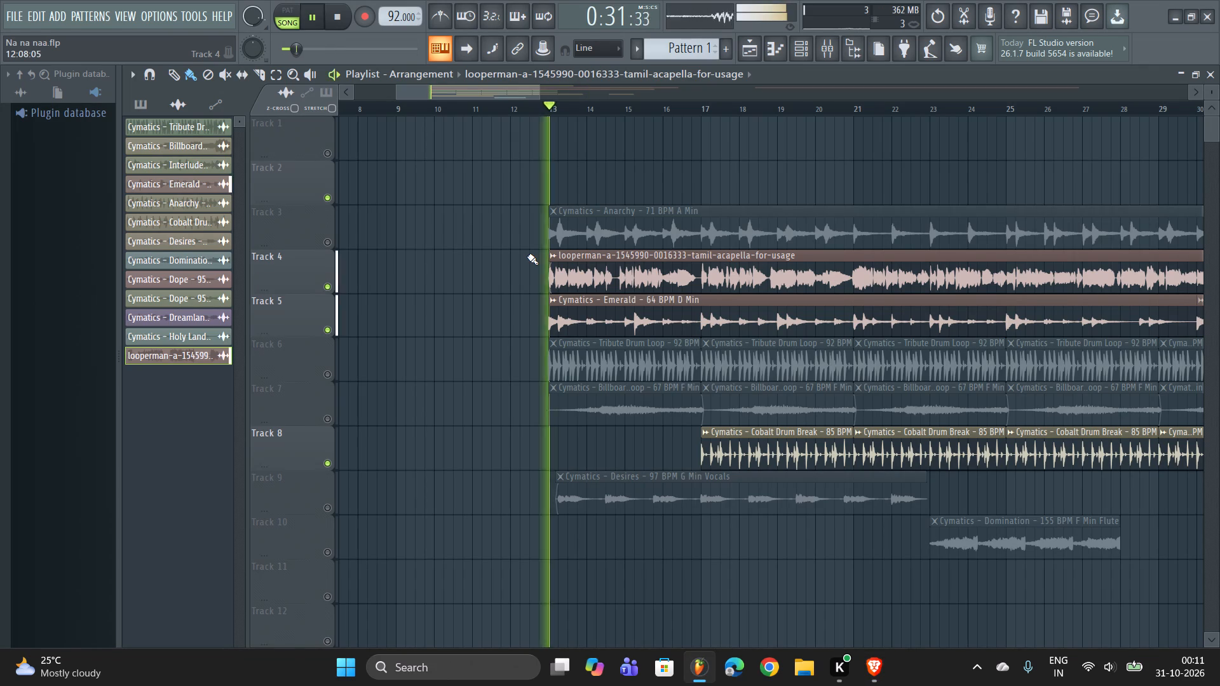
pyautogui.press('space')
pyautogui.press('space')
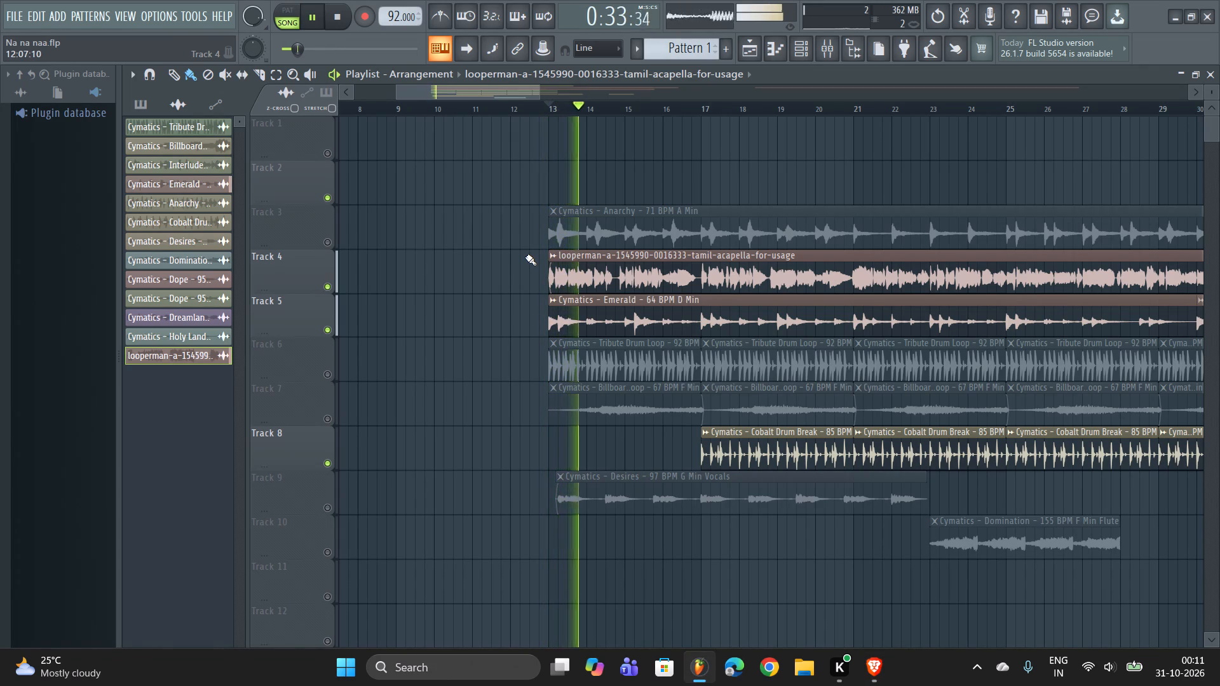
pyautogui.press('space')
# Switch to Brave and check the acapella's key and BPM in the Tunebat results.
pyautogui.hotkey('alt', 'Tab')
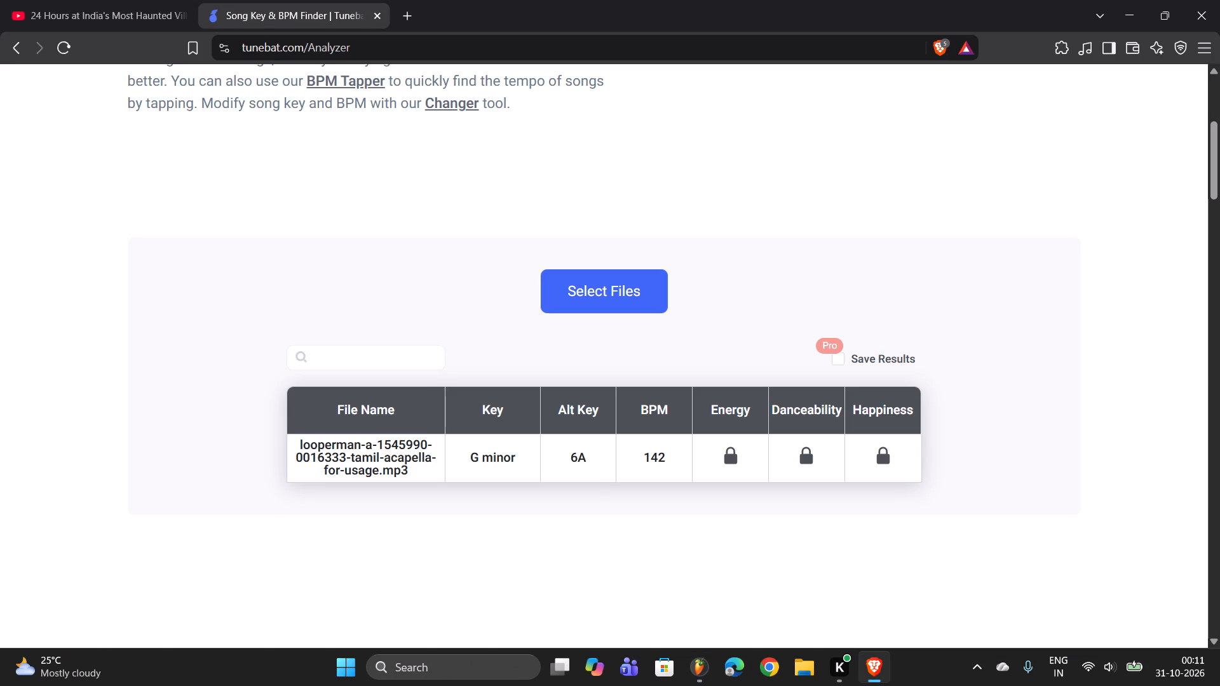
# Switch to FL Studio and open the piano roll of the Cymatics - Desires G Min Vocals channel.
pyautogui.hotkey('alt', 'Tab')
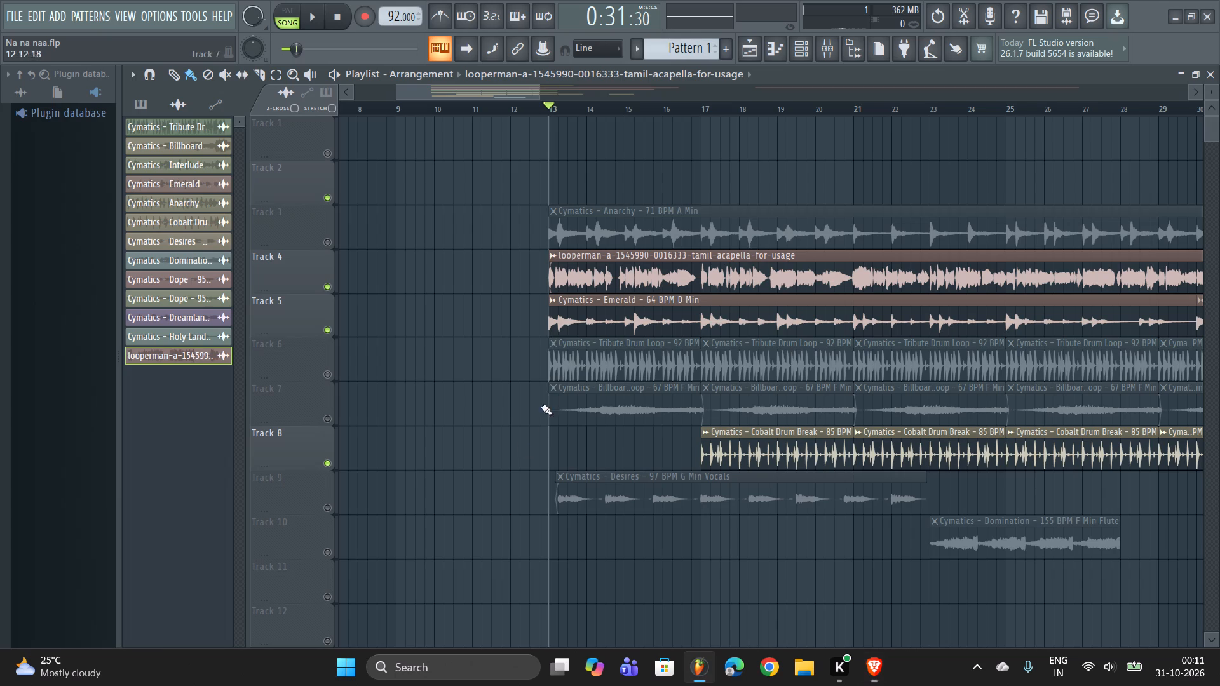
pyautogui.click(796, 48)
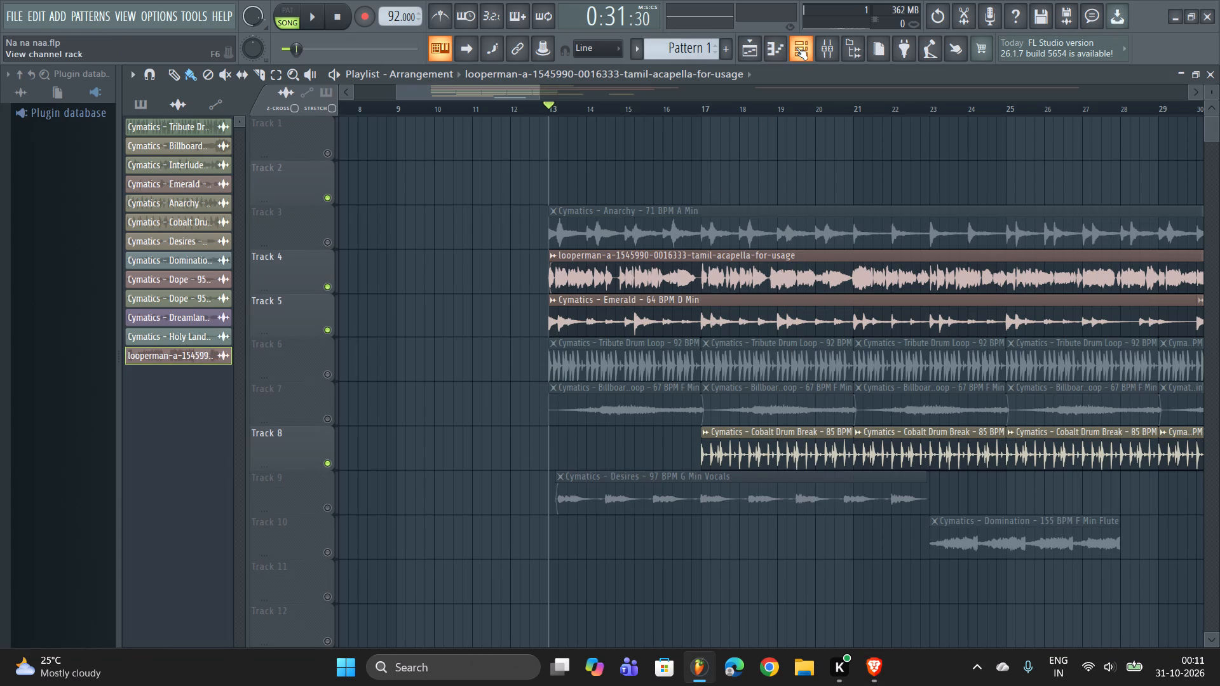
pyautogui.scroll(-7, 576, 555)
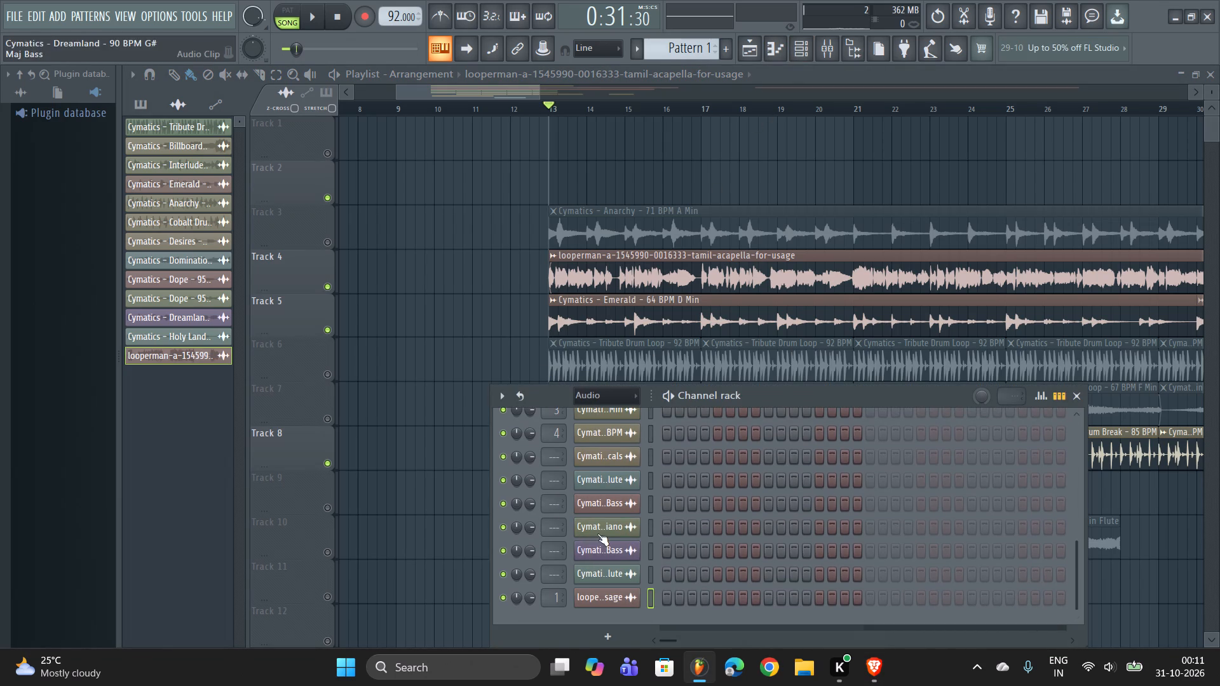
pyautogui.rightClick(609, 464)
pyautogui.click(657, 440)
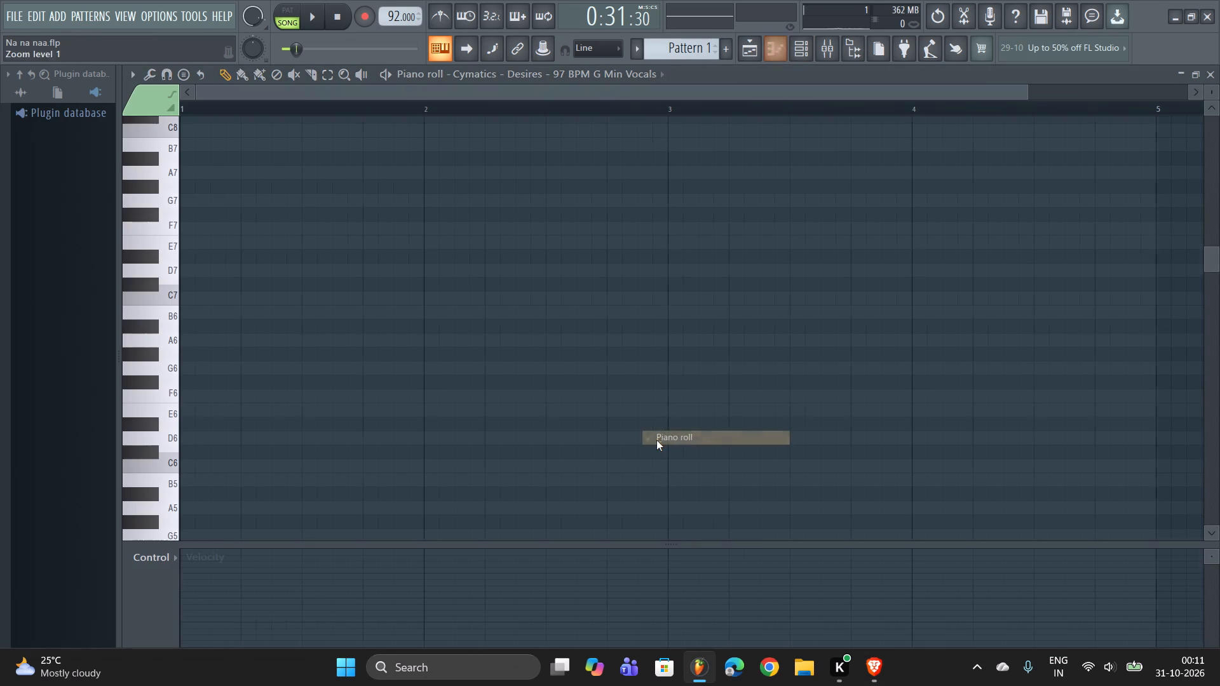
# Audition the piano-roll keys from G6 up to D7 and play the arrangement in between to compare pitches.
pyautogui.moveTo(593, 94); pyautogui.dragTo(364, 95)
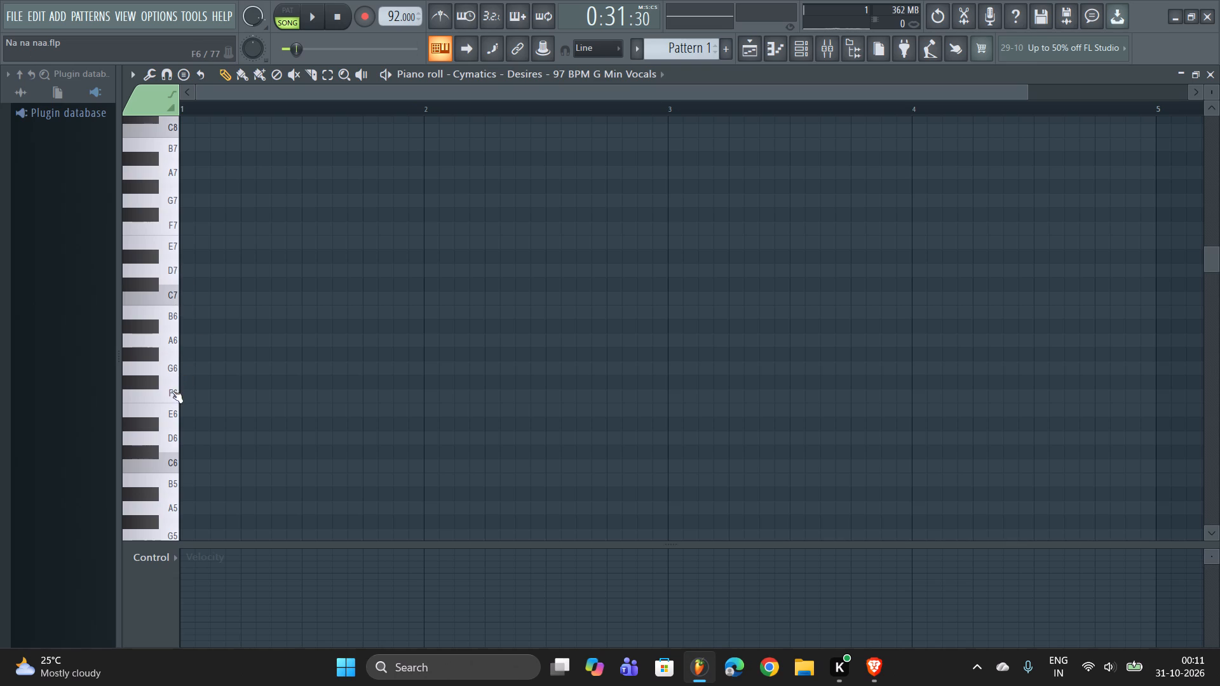
pyautogui.click(170, 370)
pyautogui.click(175, 342)
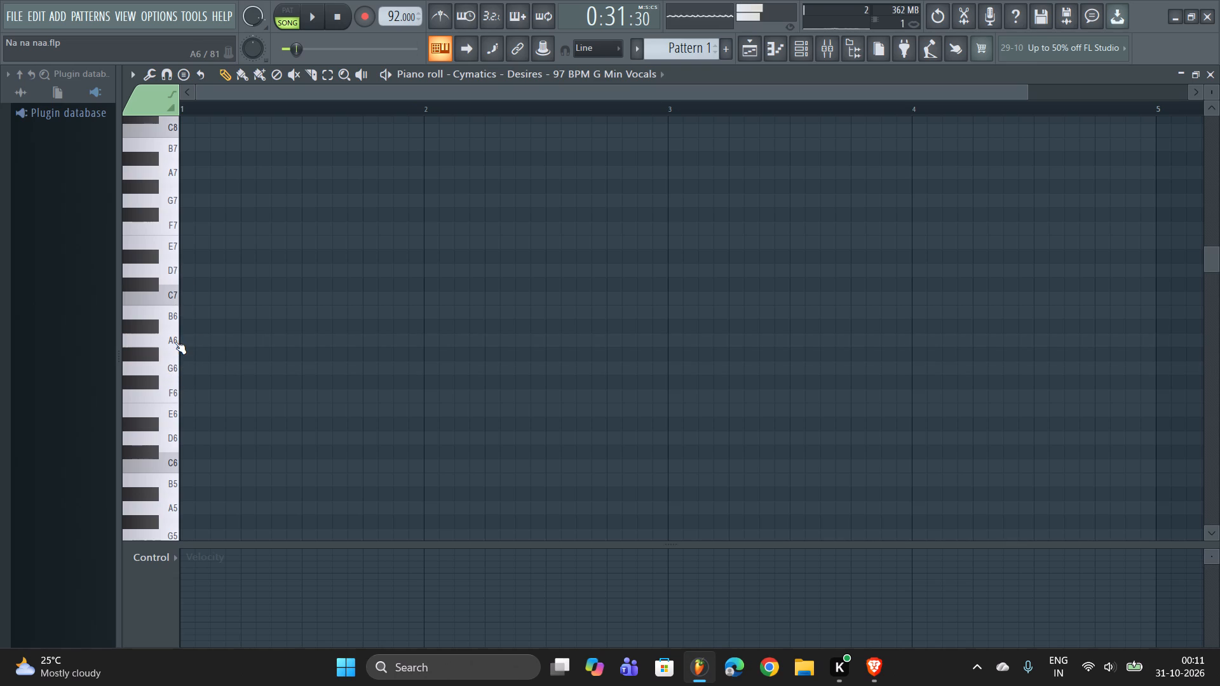
pyautogui.click(177, 325)
pyautogui.click(177, 293)
pyautogui.press('space')
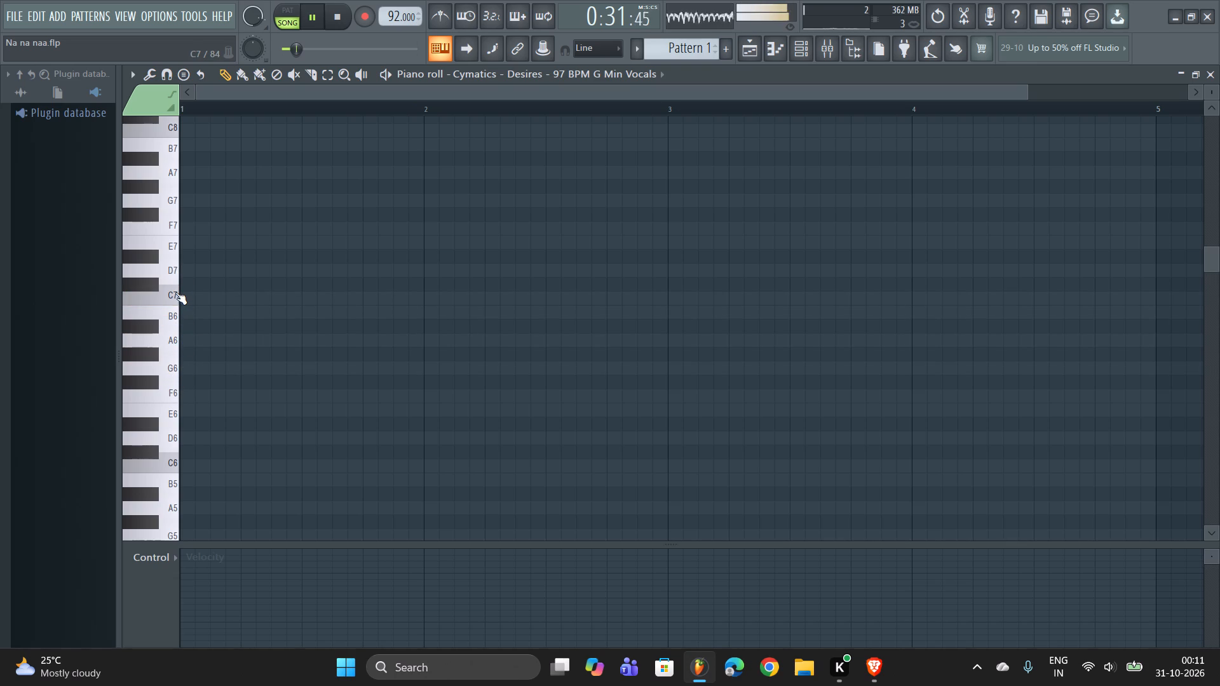
pyautogui.press('space')
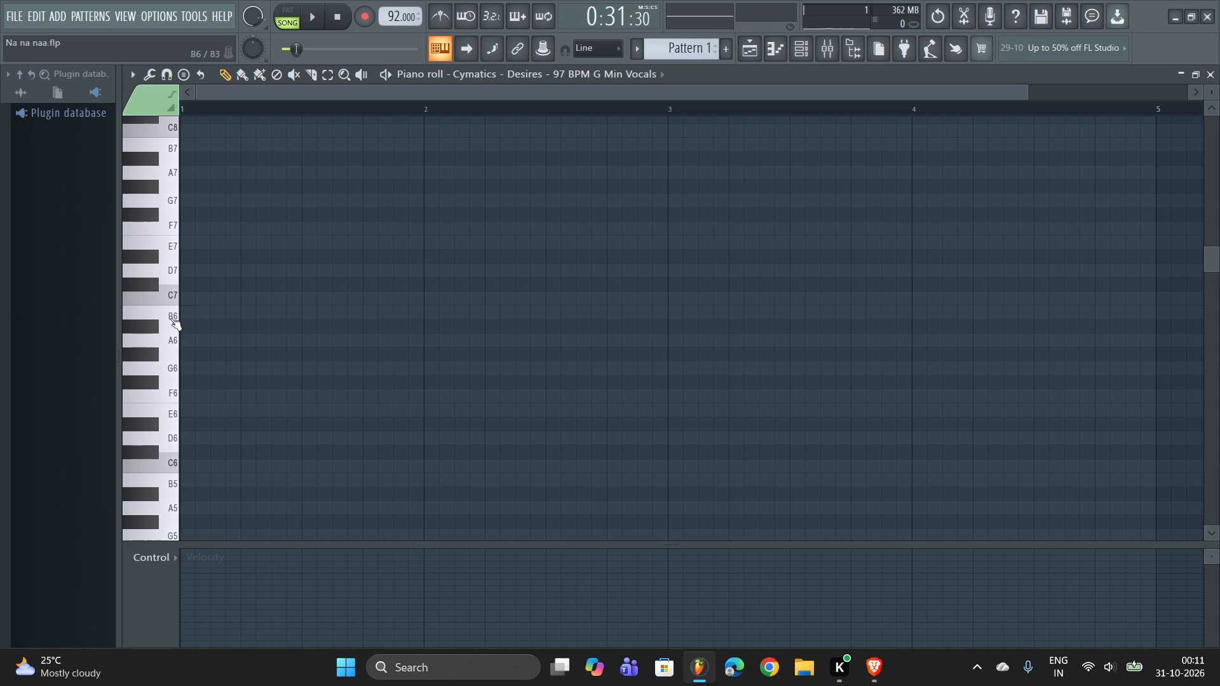
pyautogui.doubleClick(173, 269)
pyautogui.press('space')
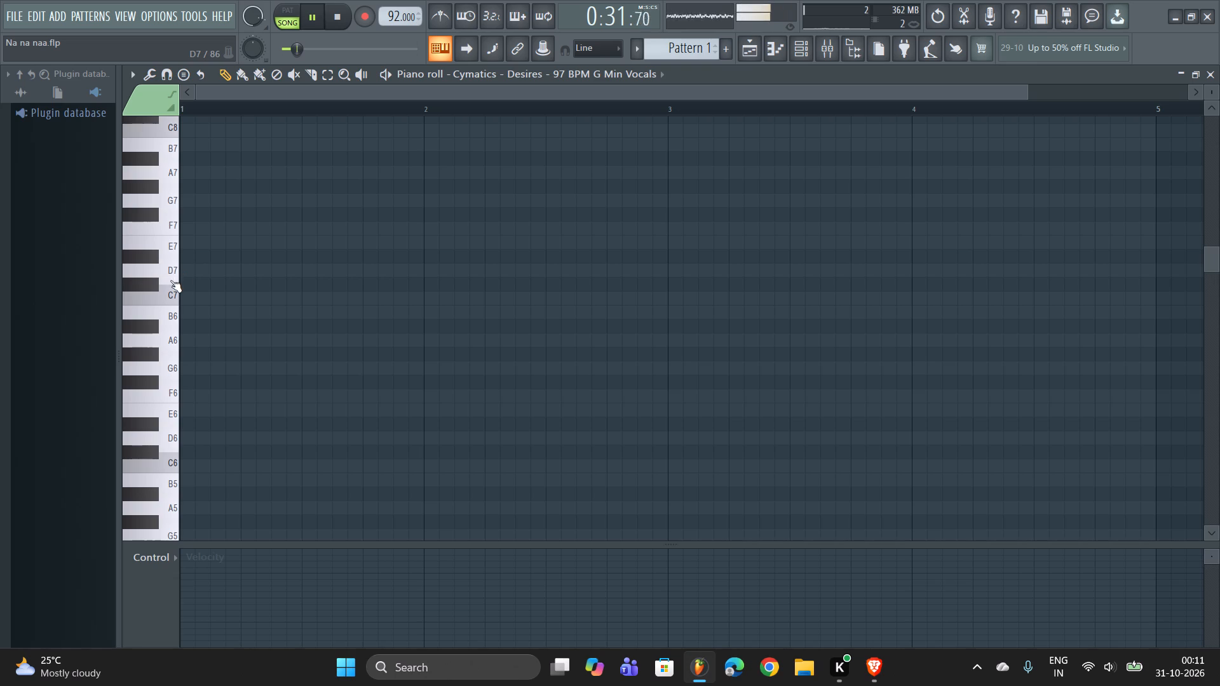
pyautogui.press('space')
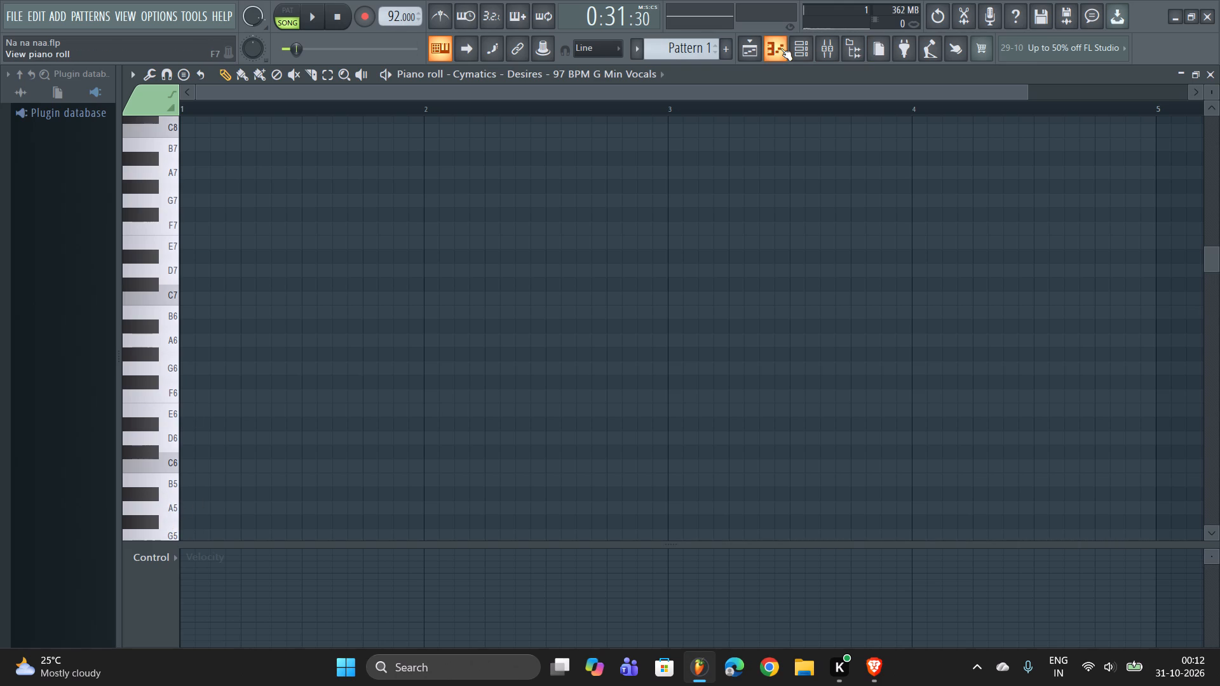
# Add a new FL Keys instrument channel in the channel rack.
pyautogui.click(803, 54)
pyautogui.click(592, 393)
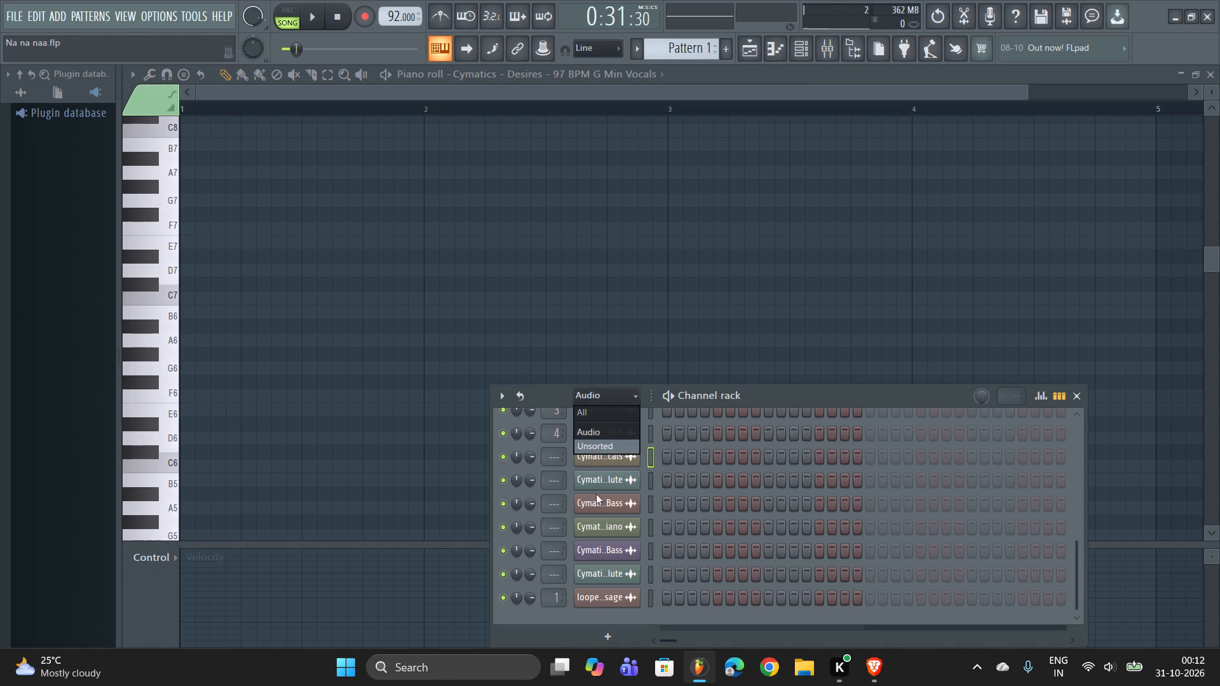
pyautogui.click(550, 400)
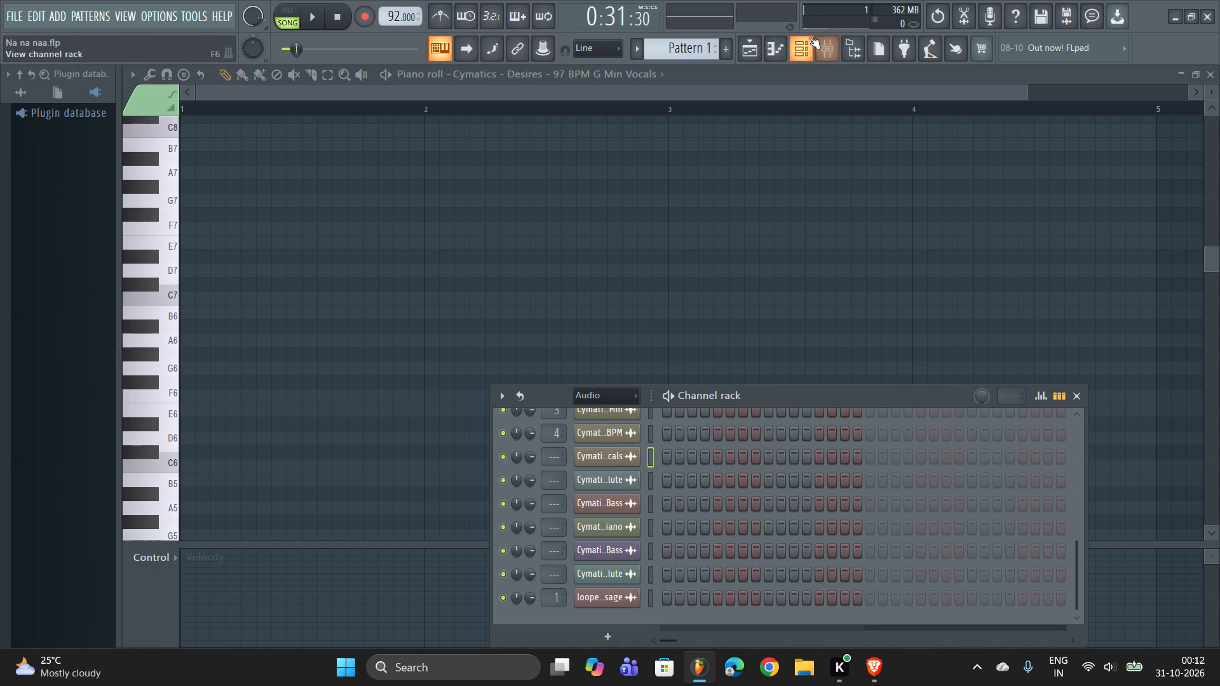
pyautogui.click(809, 37)
pyautogui.click(797, 53)
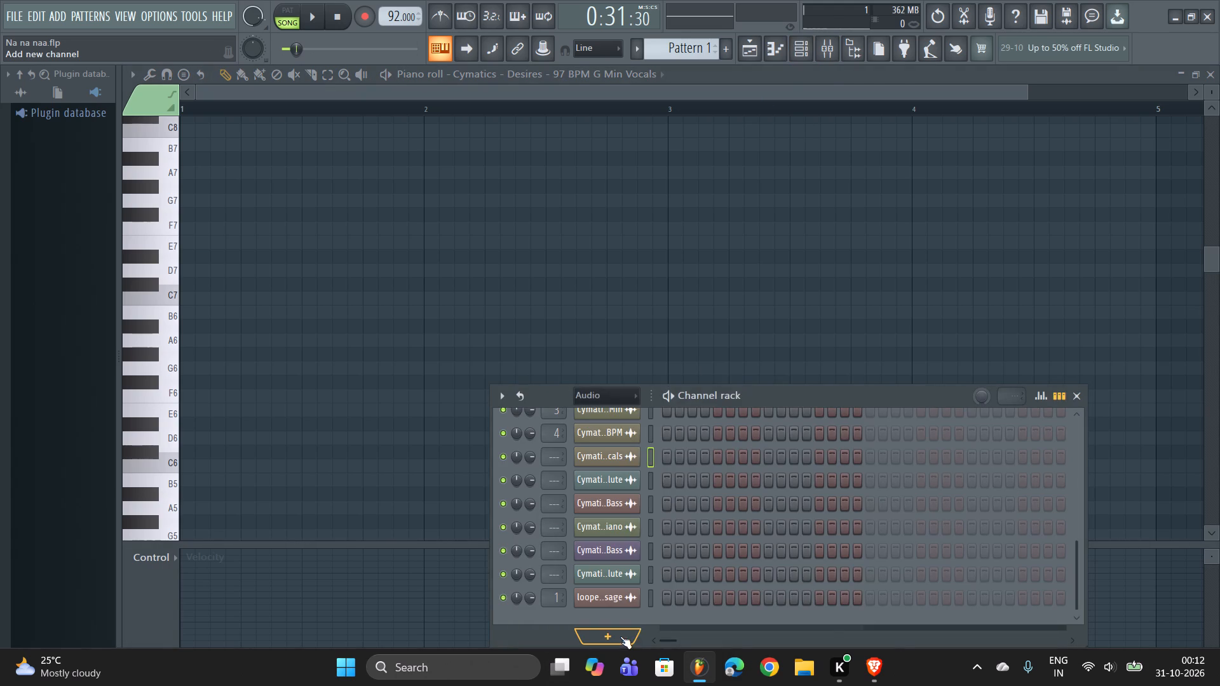
pyautogui.click(620, 636)
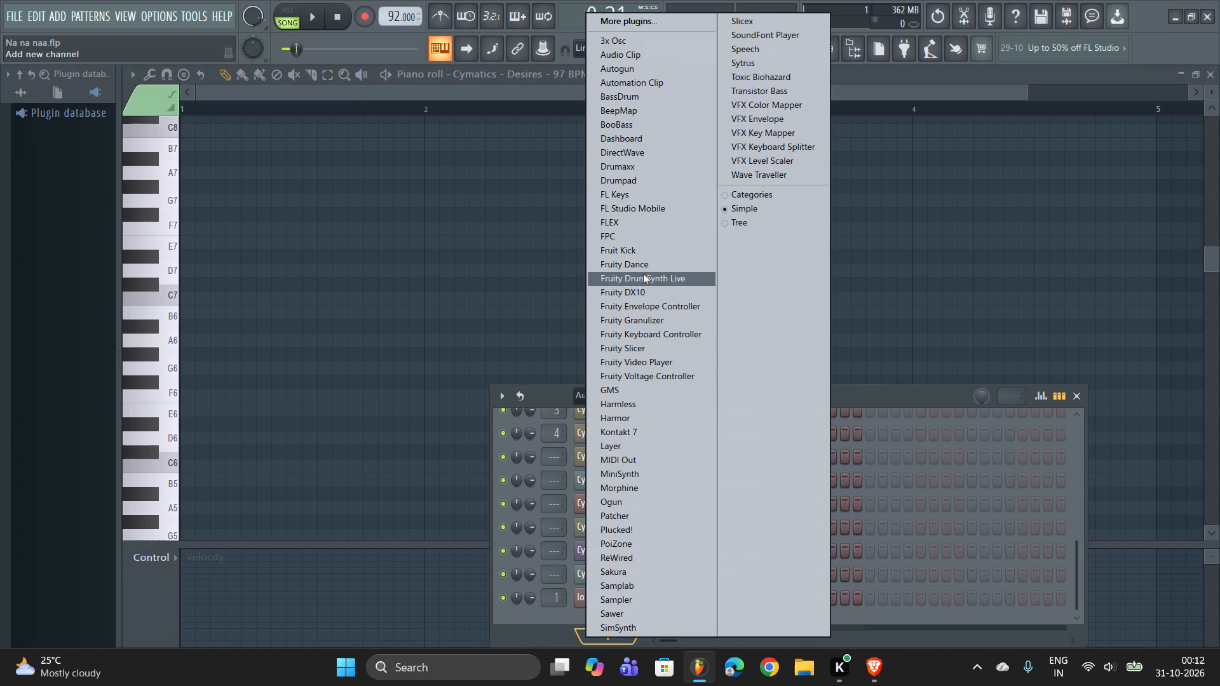
pyautogui.click(651, 196)
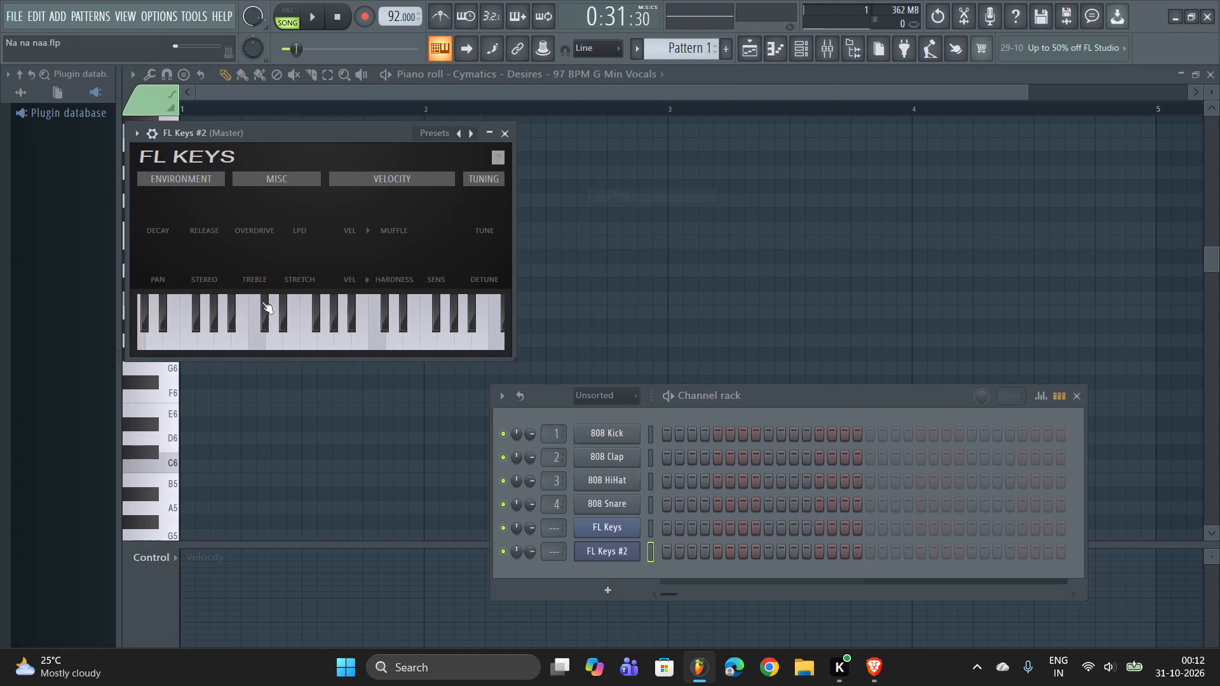
# Open the new FL Keys channel's piano roll and place a note on G8 at the start of bar 1.
pyautogui.rightClick(613, 556)
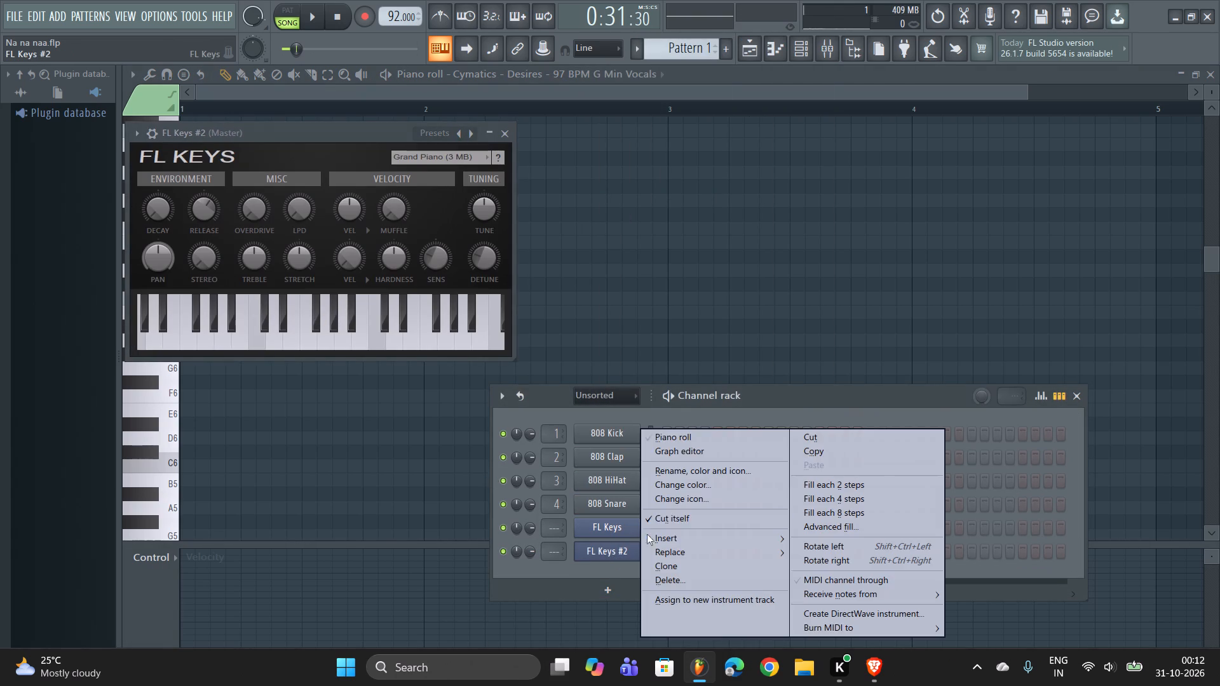
pyautogui.click(742, 441)
pyautogui.moveTo(186, 294); pyautogui.dragTo(194, 385)
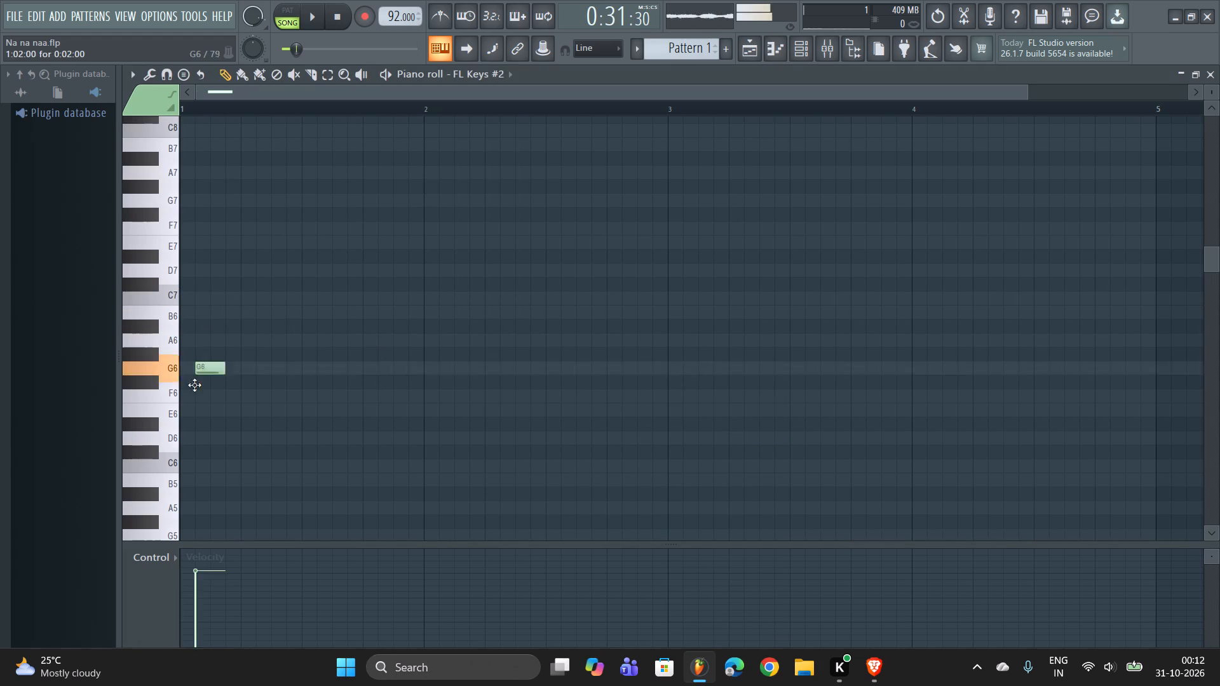
pyautogui.moveTo(194, 385); pyautogui.dragTo(163, 195)
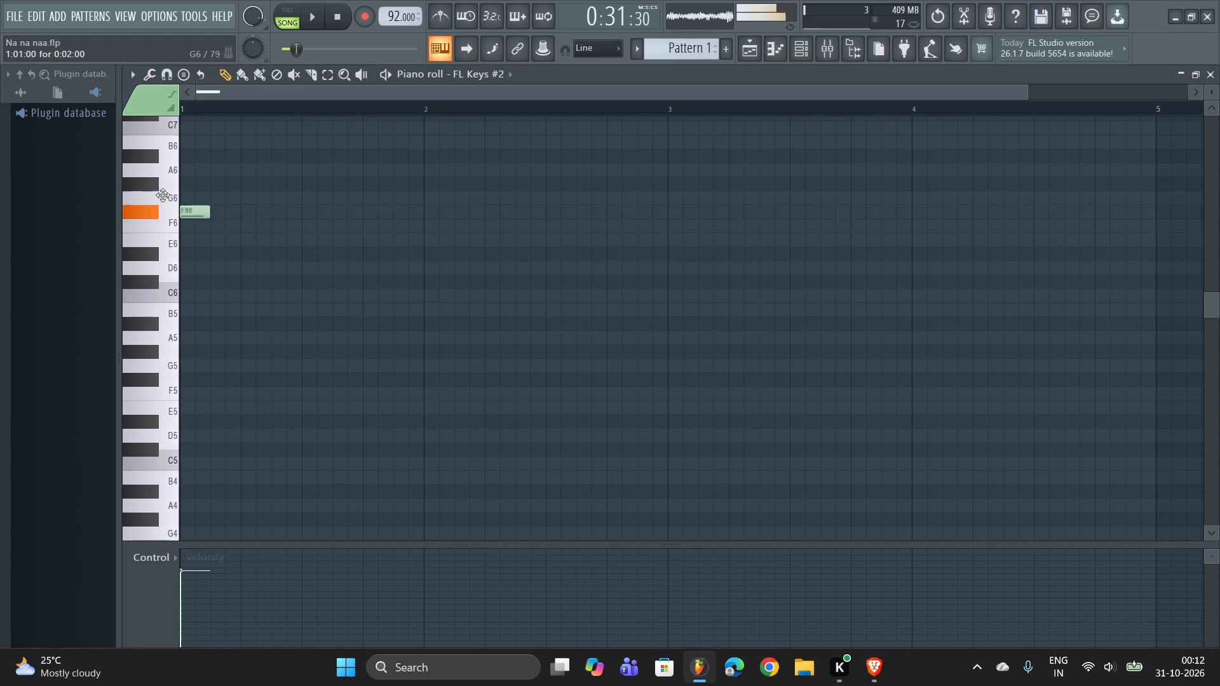
pyautogui.moveTo(163, 195); pyautogui.dragTo(166, 161)
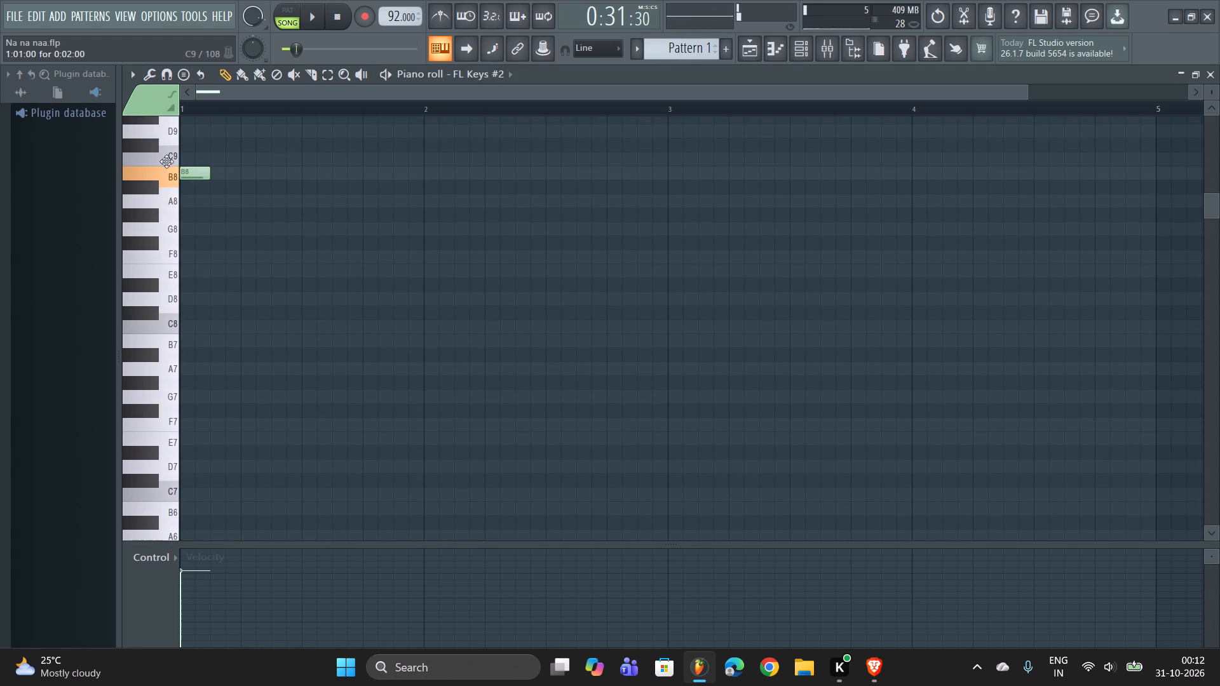
pyautogui.moveTo(166, 161); pyautogui.dragTo(151, 321)
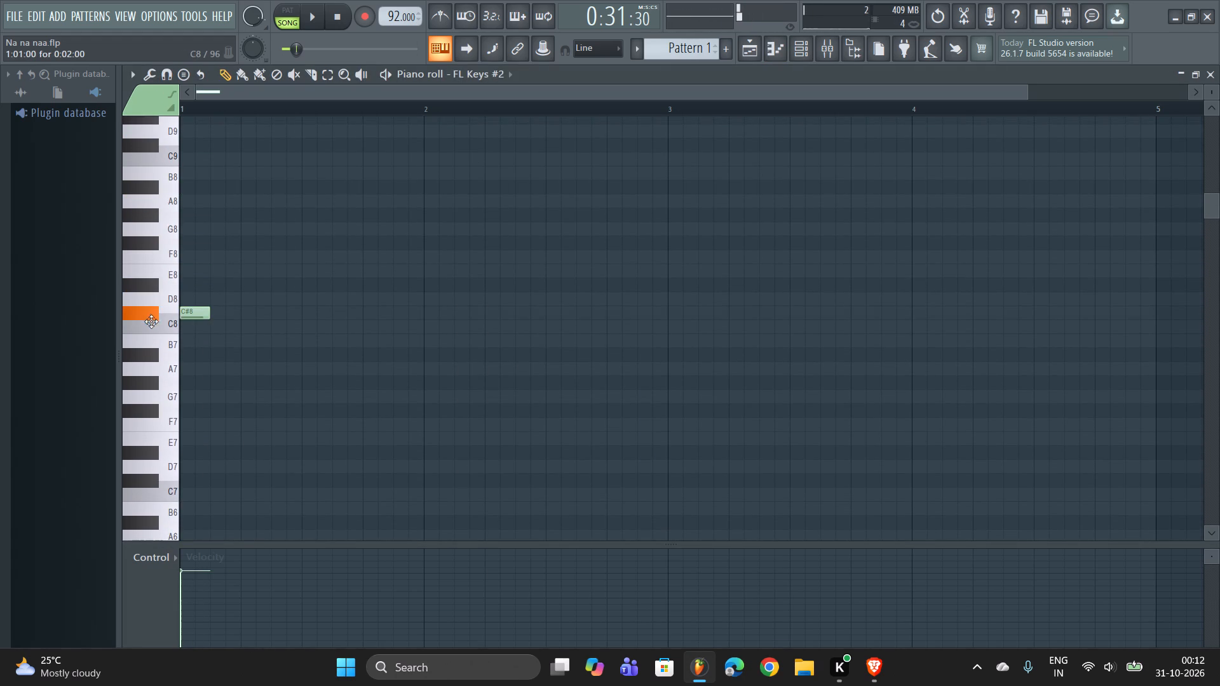
pyautogui.moveTo(151, 321); pyautogui.dragTo(177, 220)
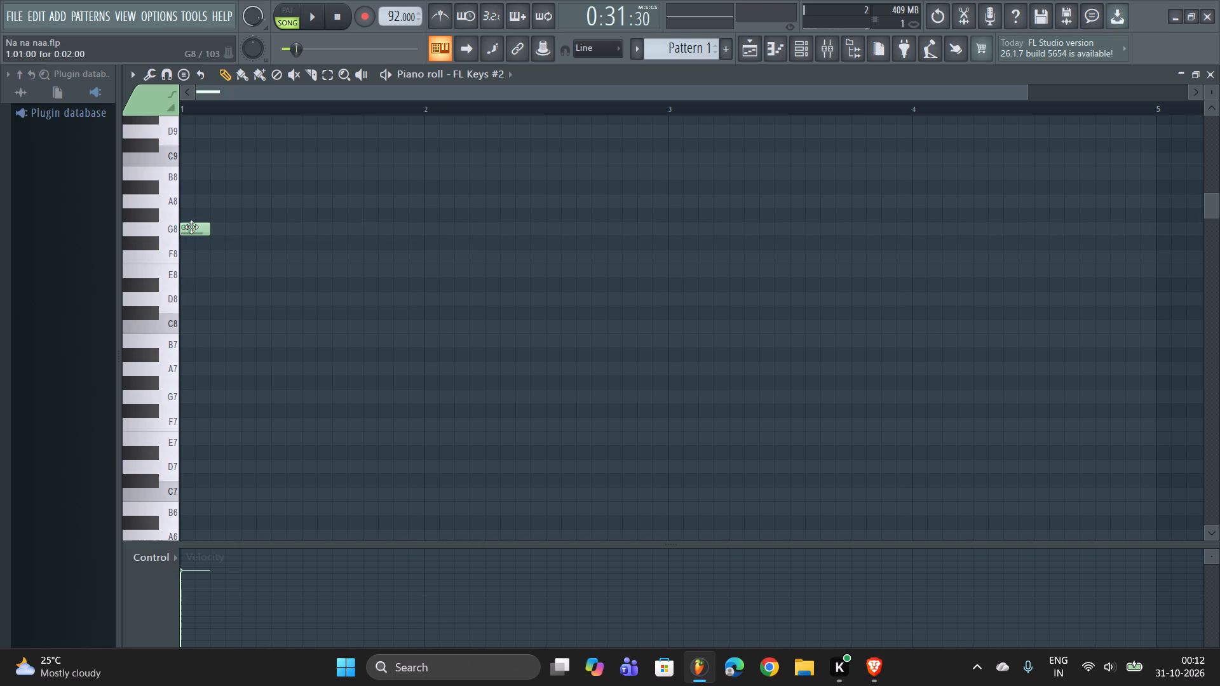
pyautogui.moveTo(191, 228); pyautogui.dragTo(187, 219)
# Add D8, D#8, E8, F8 and F#8 notes beneath the G8 note at the start of bar 1 and audition the lowest ones.
pyautogui.click(173, 353)
pyautogui.click(176, 352)
pyautogui.click(166, 327)
pyautogui.tripleClick(172, 305)
pyautogui.click(186, 304)
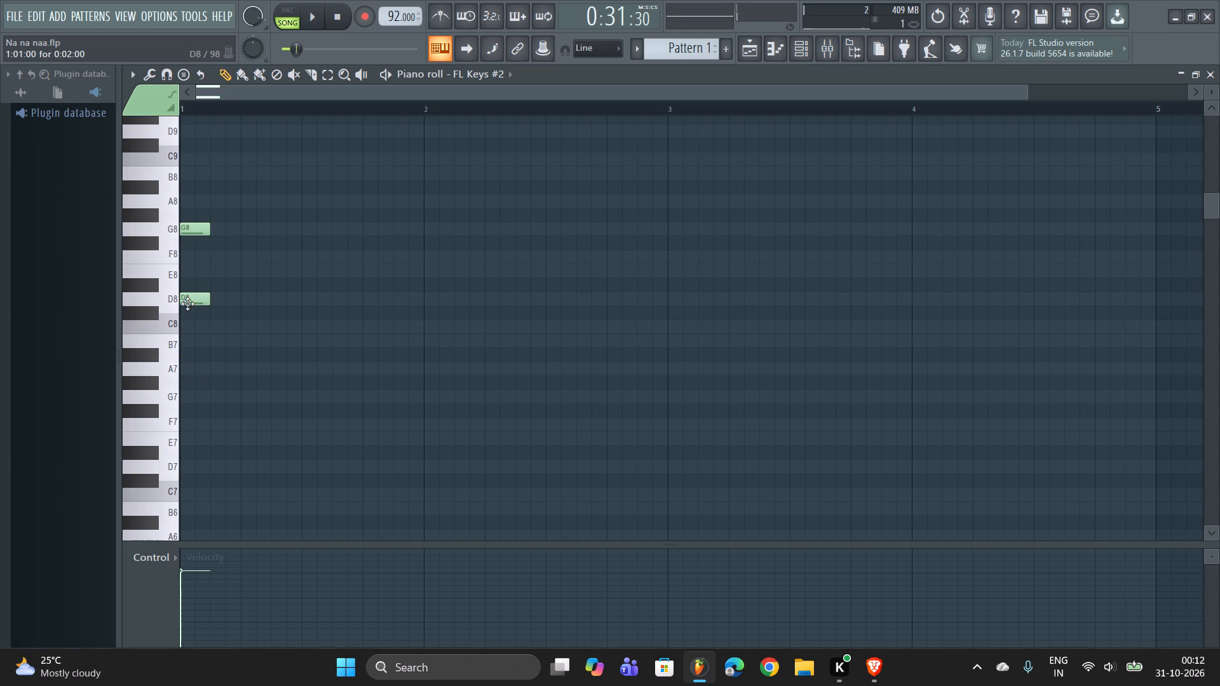
pyautogui.click(191, 304)
pyautogui.click(184, 281)
pyautogui.click(180, 267)
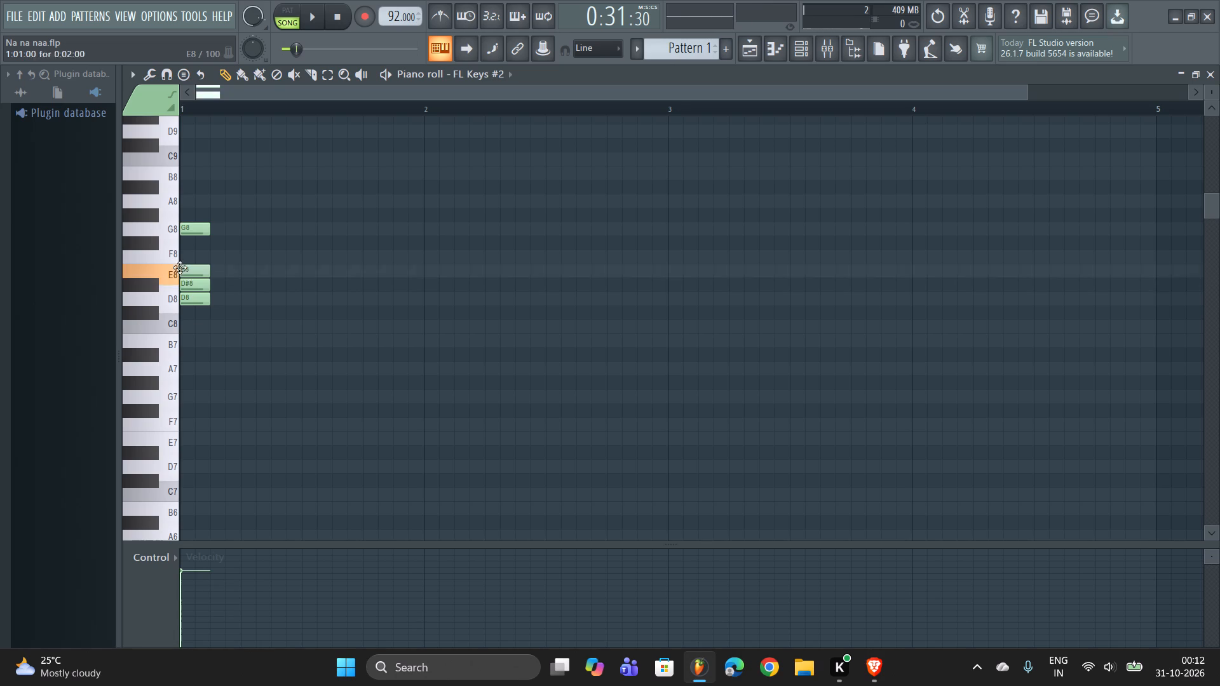
pyautogui.click(179, 253)
pyautogui.click(184, 252)
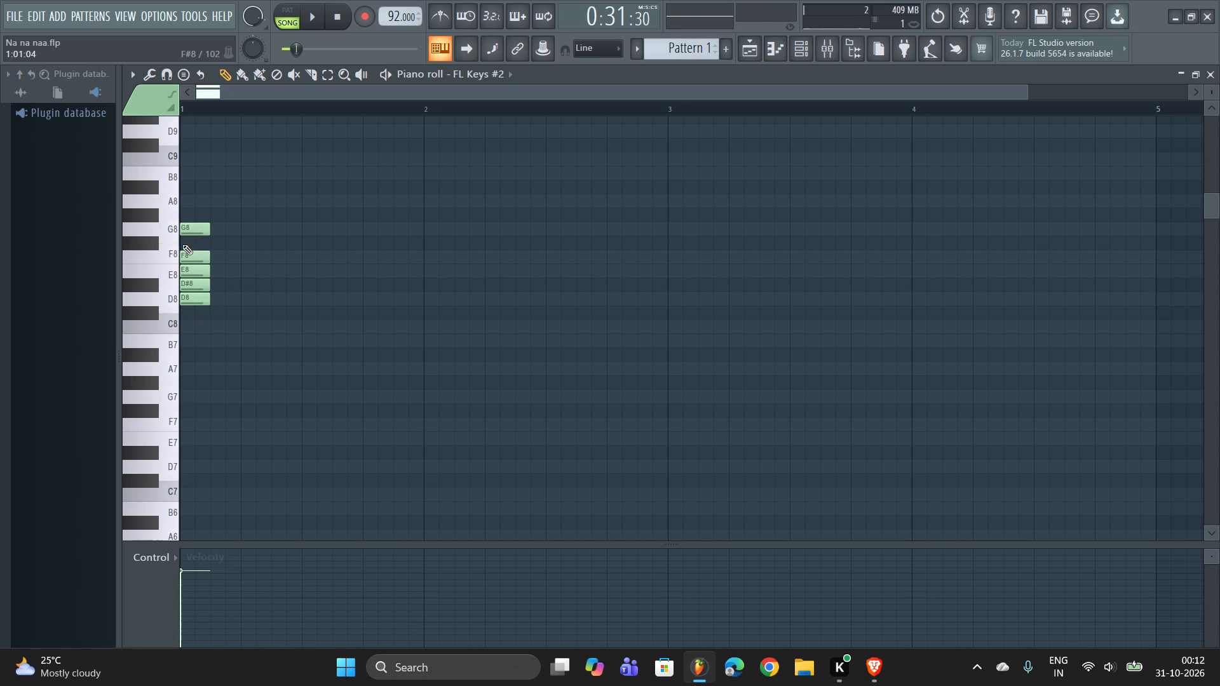
pyautogui.click(180, 244)
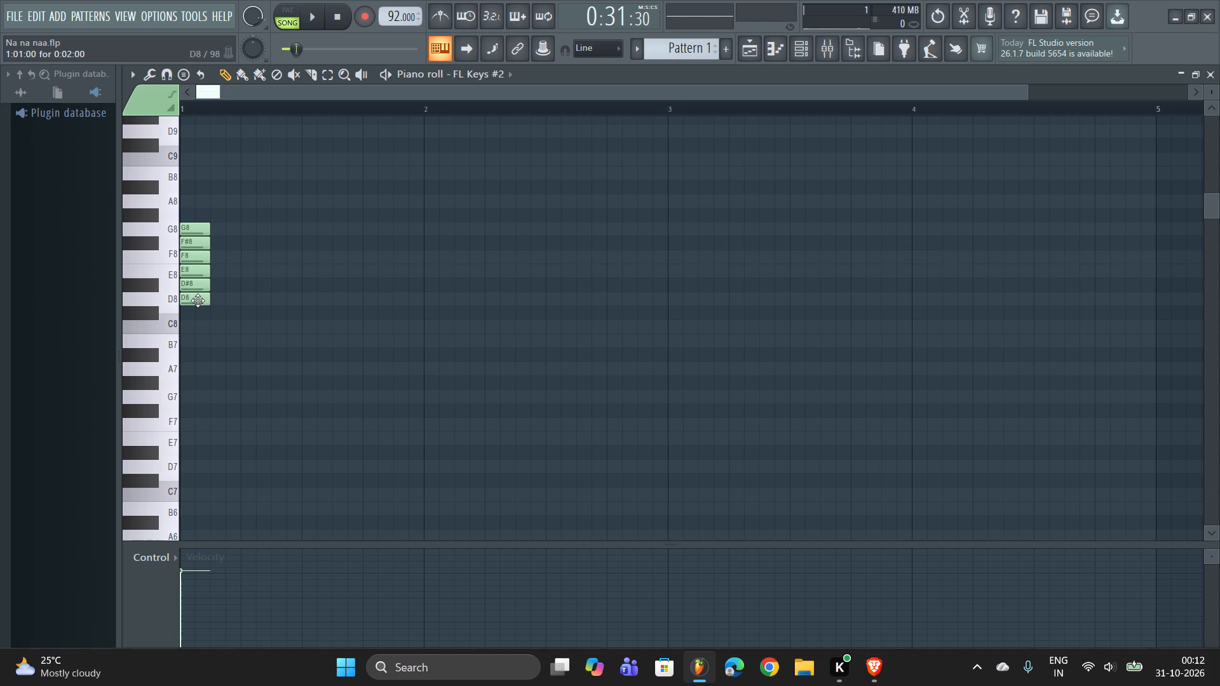
pyautogui.click(198, 300)
pyautogui.click(194, 288)
pyautogui.click(192, 299)
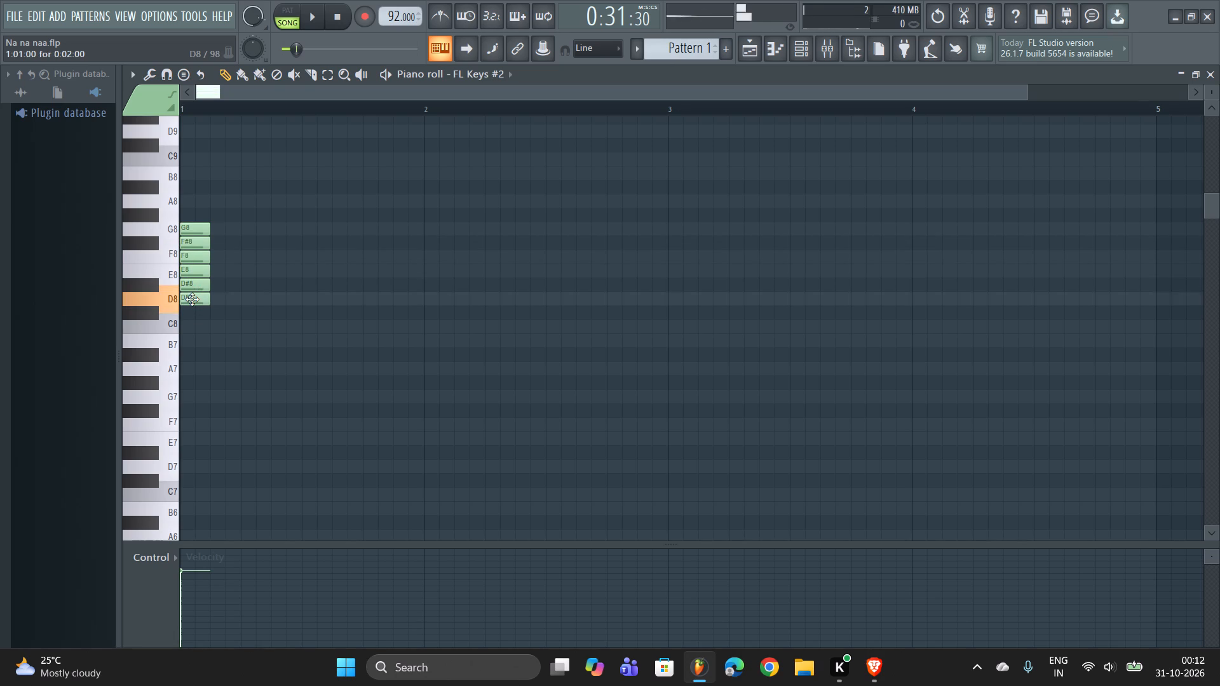
# Minimize the piano roll and clear the floating windows away from the playlist.
pyautogui.click(1180, 72)
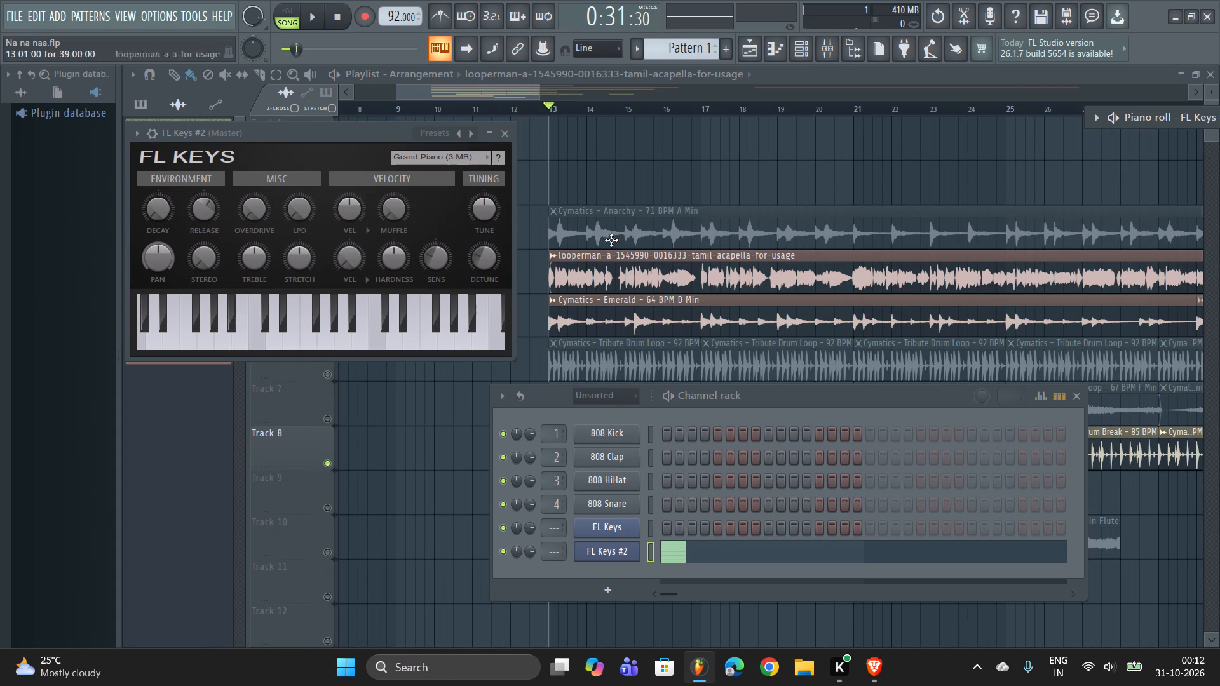
pyautogui.rightClick(588, 166)
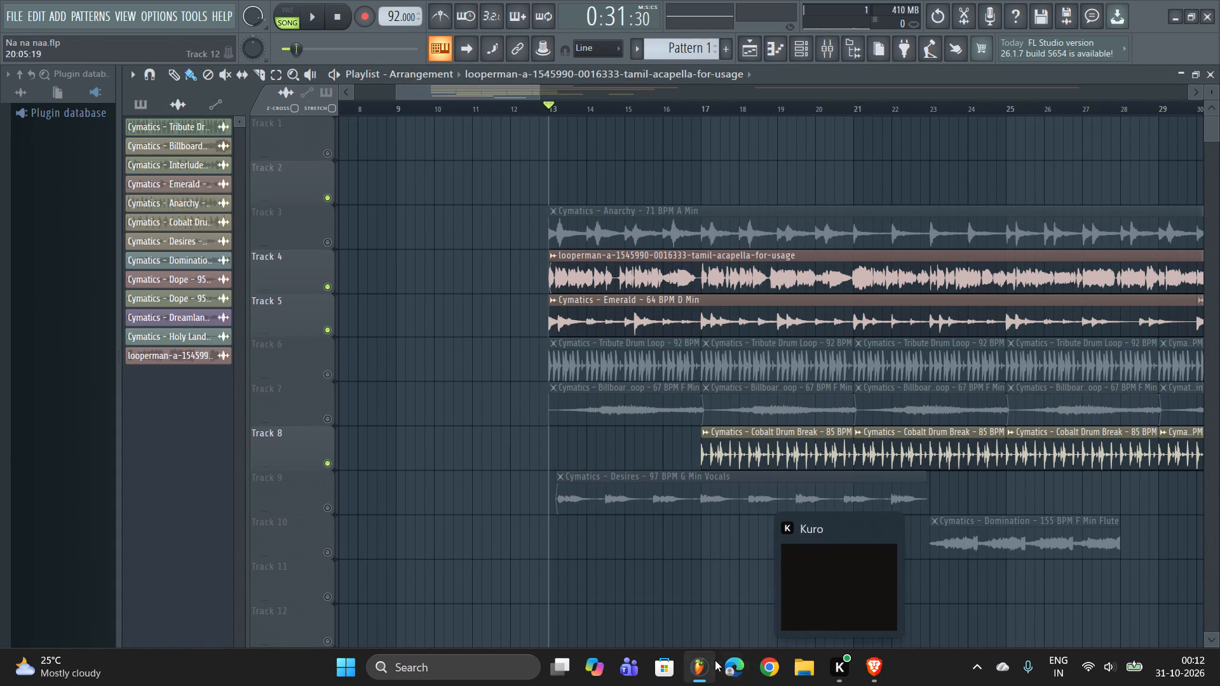
# Recheck the acapella's key in Brave's Tunebat results and return to FL Studio.
pyautogui.click(875, 666)
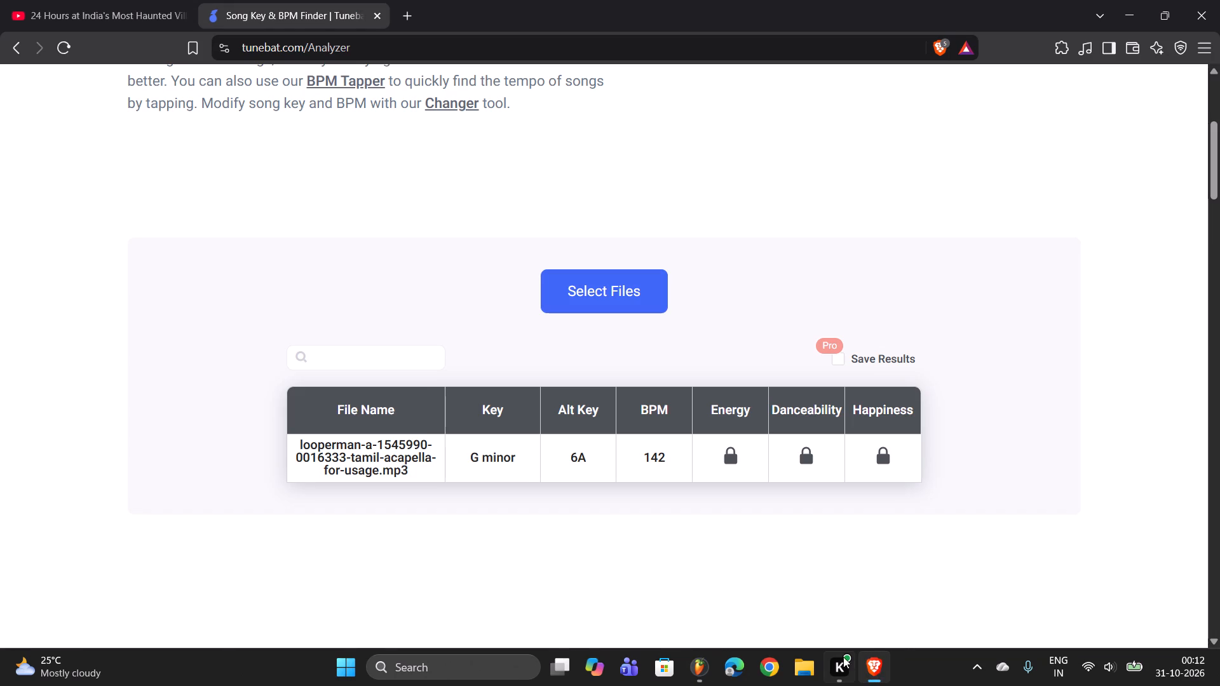
pyautogui.click(704, 664)
# Open the Tamil acapella clip's channel settings and lower its time-stretching pitch shift past -446 cents.
pyautogui.doubleClick(622, 273)
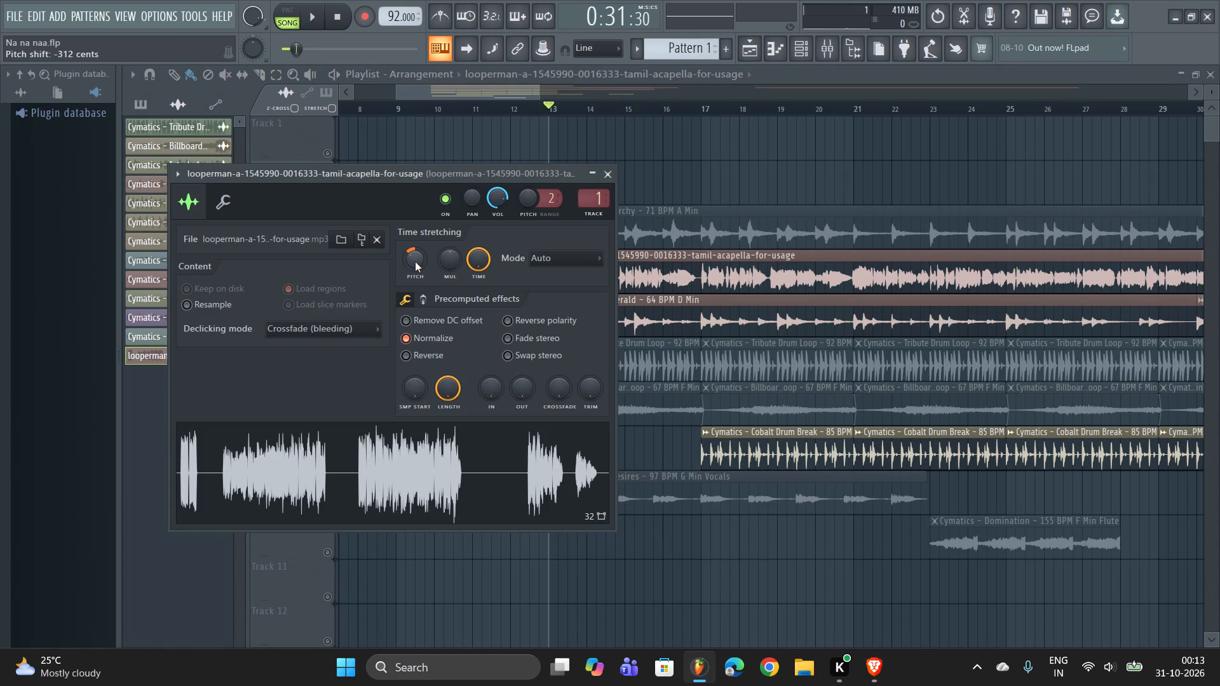
pyautogui.moveTo(416, 262); pyautogui.dragTo(457, 259)
pyautogui.moveTo(457, 259); pyautogui.dragTo(457, 268)
pyautogui.moveTo(457, 268); pyautogui.dragTo(452, 293)
pyautogui.moveTo(452, 293); pyautogui.dragTo(447, 299)
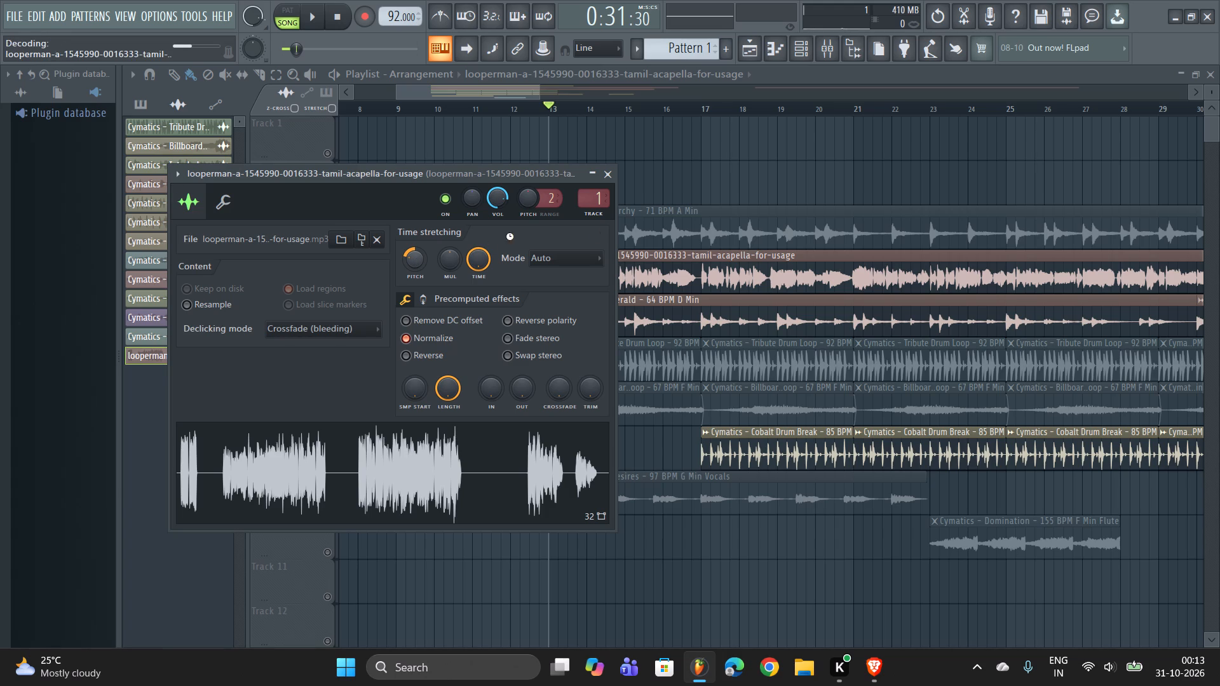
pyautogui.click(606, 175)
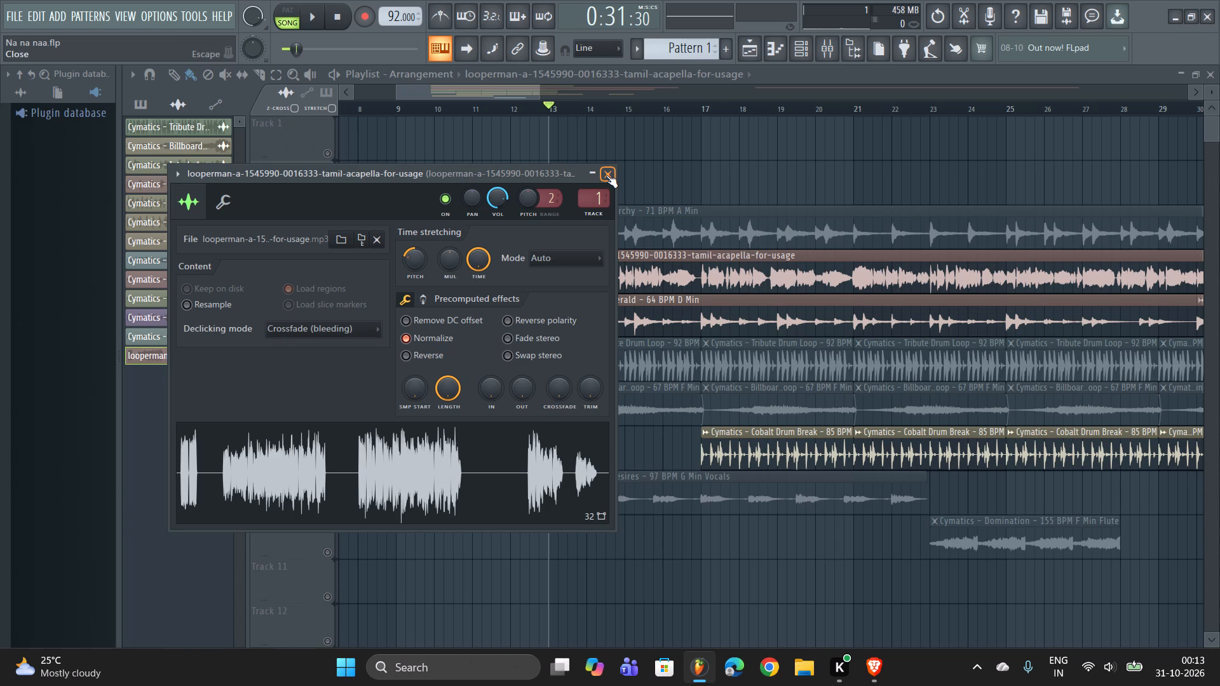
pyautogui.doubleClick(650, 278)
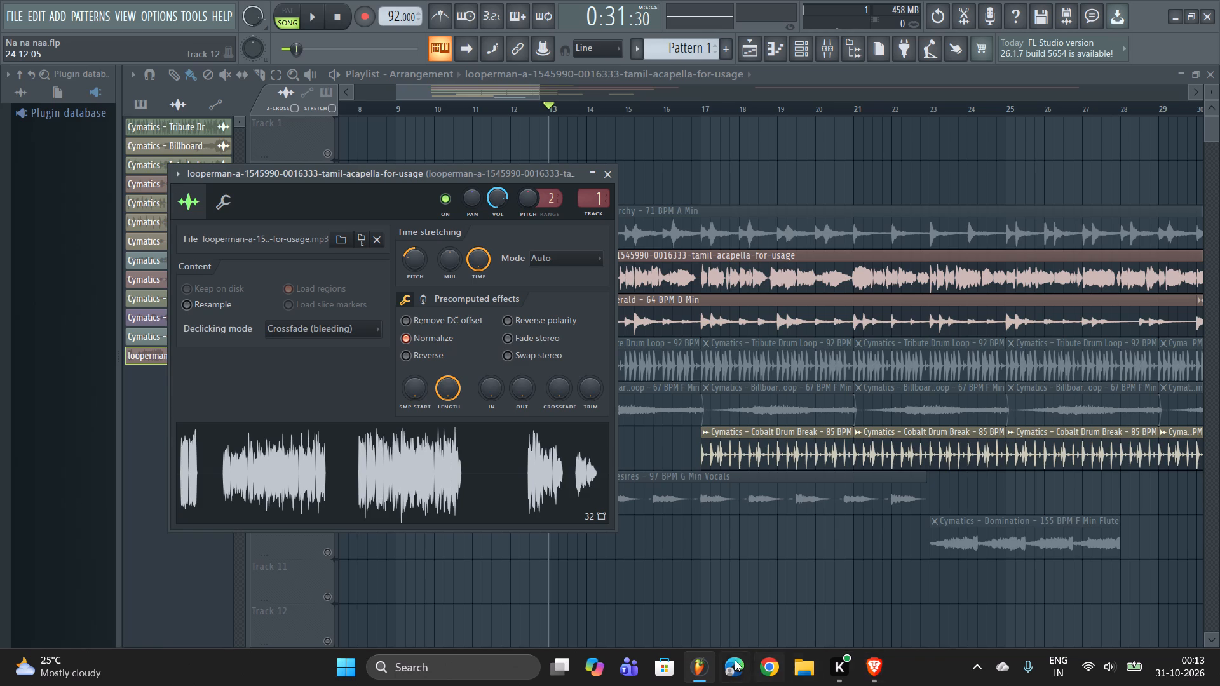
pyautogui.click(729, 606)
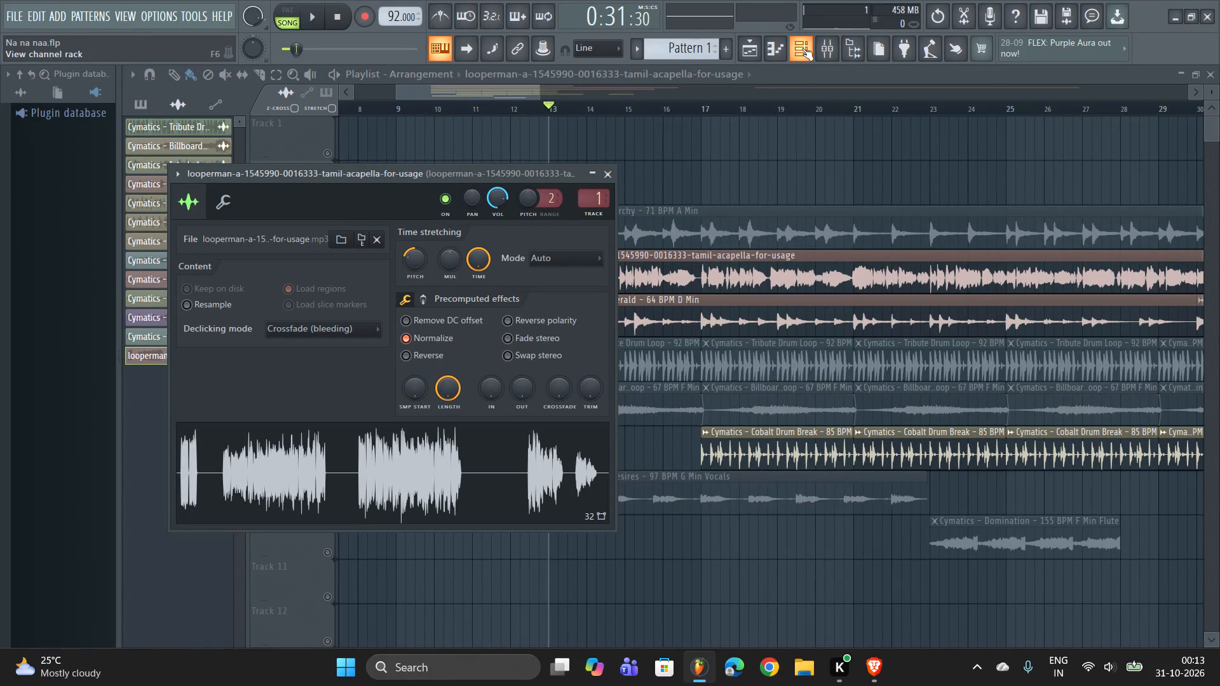
# Show all channels in the channel rack and open the piano roll of FL Keys #2.
pyautogui.click(802, 48)
pyautogui.scroll(-5, 587, 559)
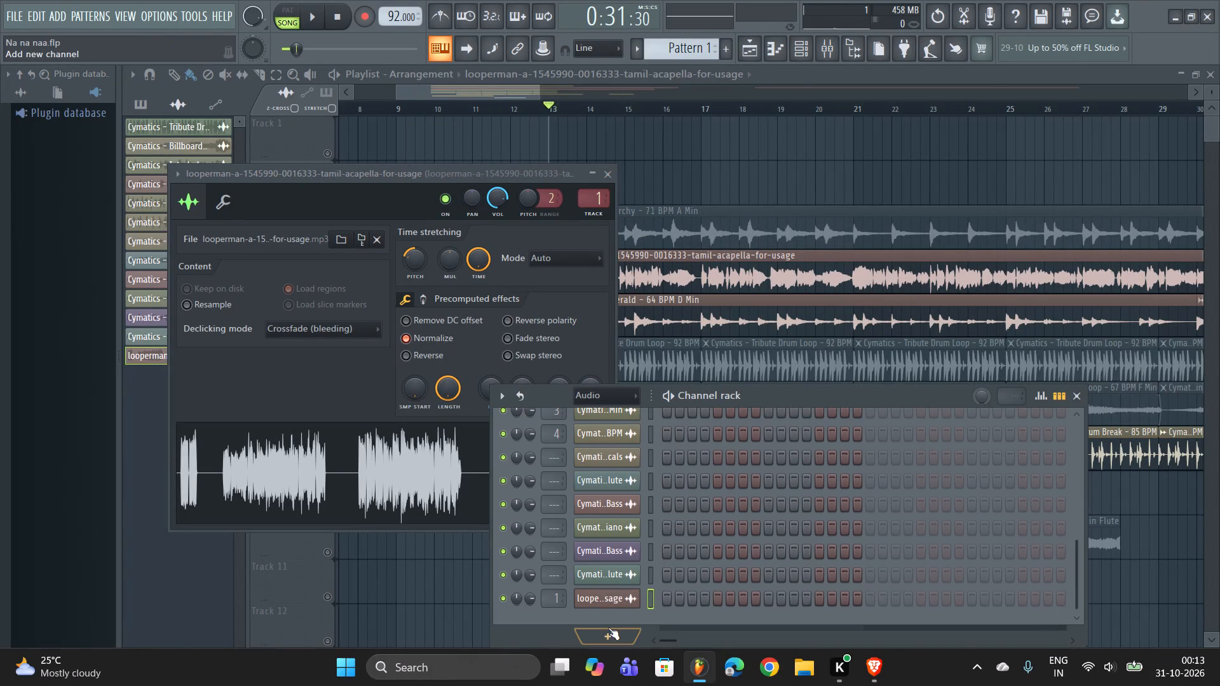
pyautogui.click(597, 398)
pyautogui.click(597, 415)
pyautogui.scroll(-2, 613, 499)
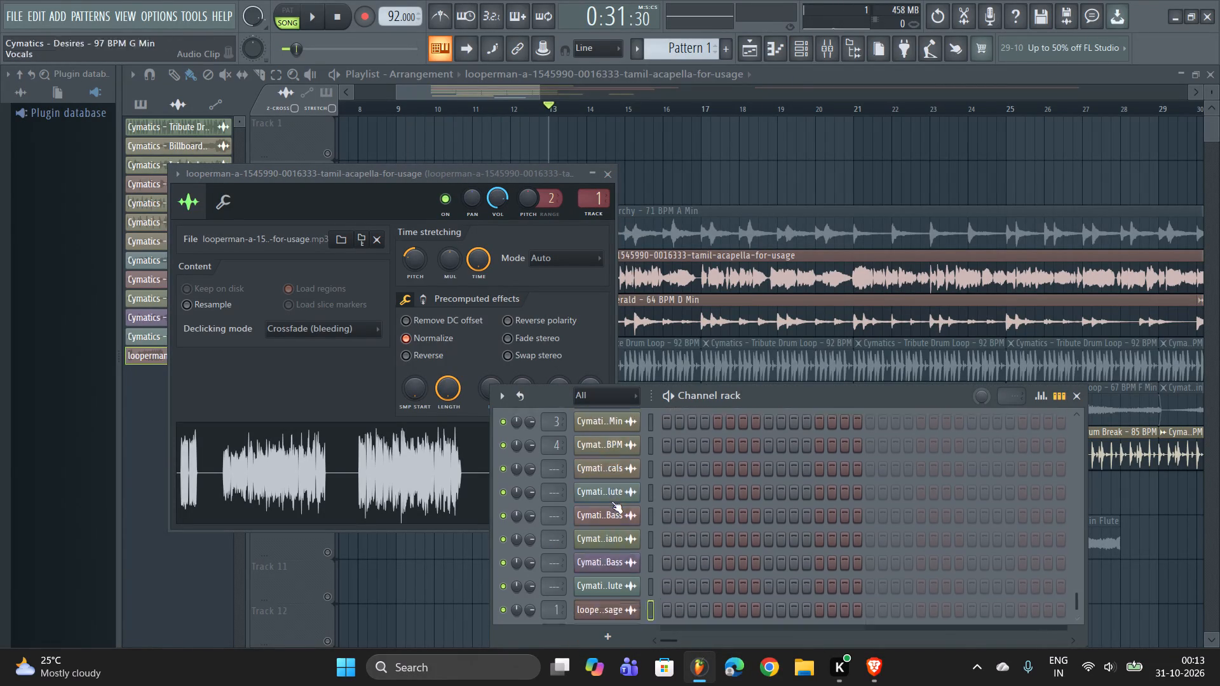
pyautogui.scroll(-6, 611, 501)
pyautogui.rightClick(612, 592)
pyautogui.click(738, 431)
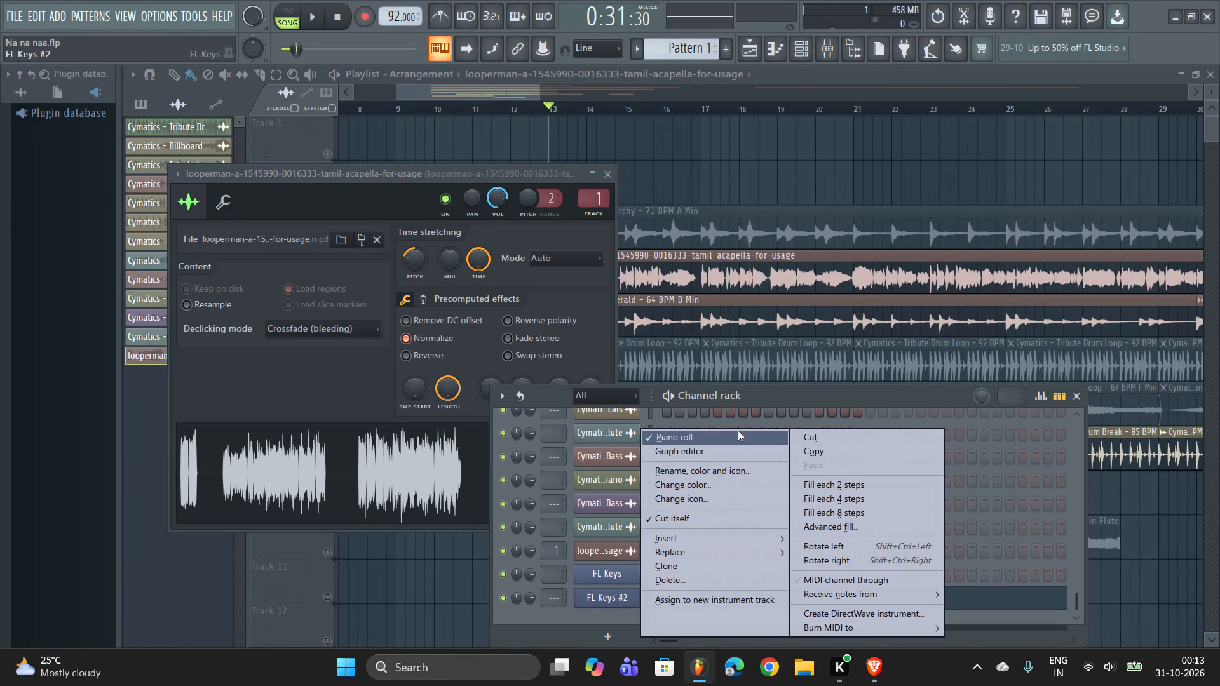
pyautogui.rightClick(609, 596)
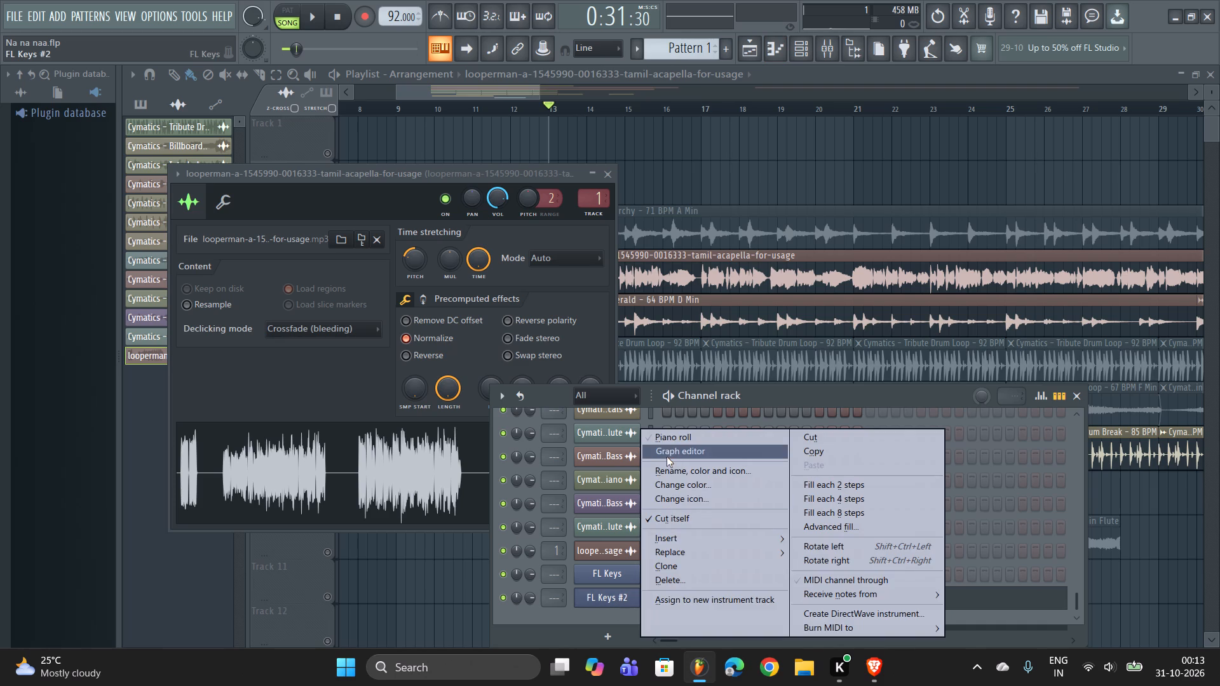
pyautogui.click(670, 444)
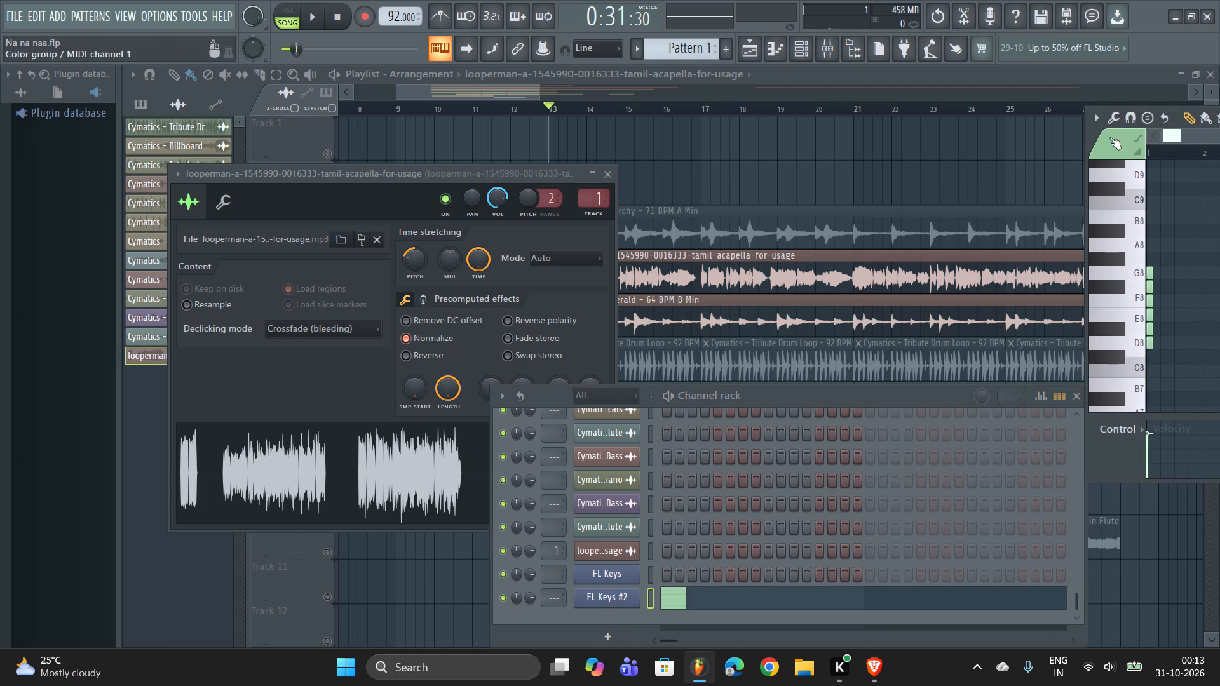
# Bring the FL Keys #2 piano roll window fully into view and maximize it.
pyautogui.click(1088, 130)
pyautogui.tripleClick(1093, 132)
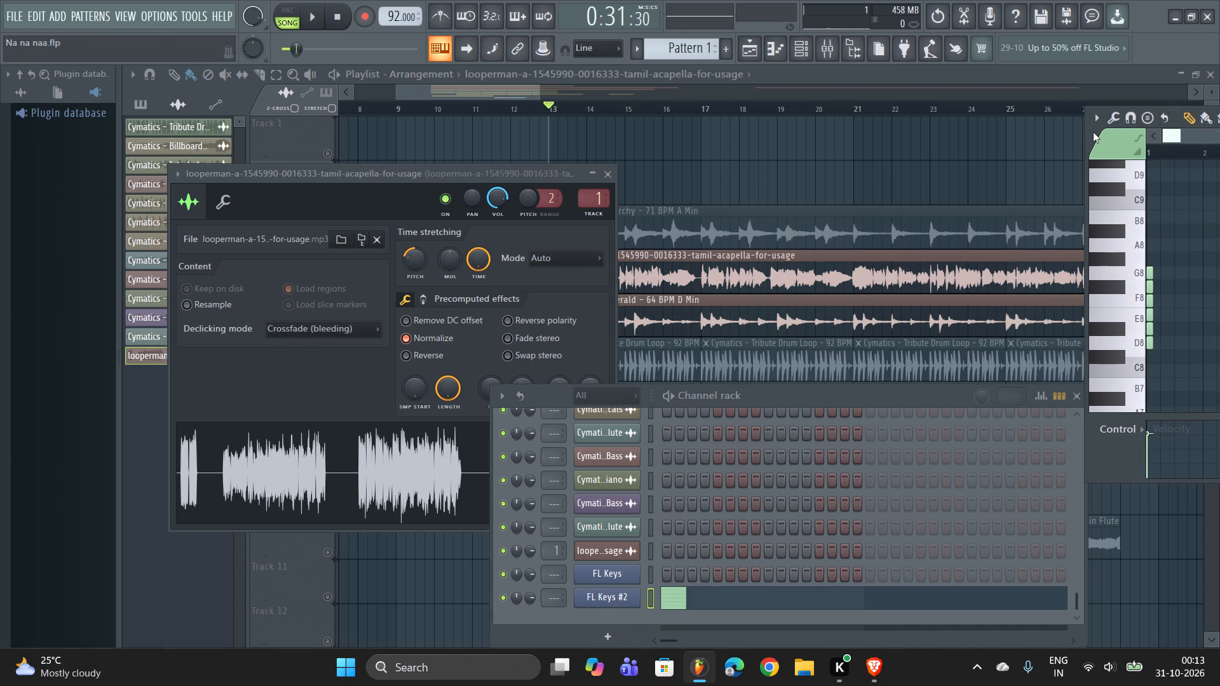
pyautogui.moveTo(1094, 133); pyautogui.dragTo(559, 130)
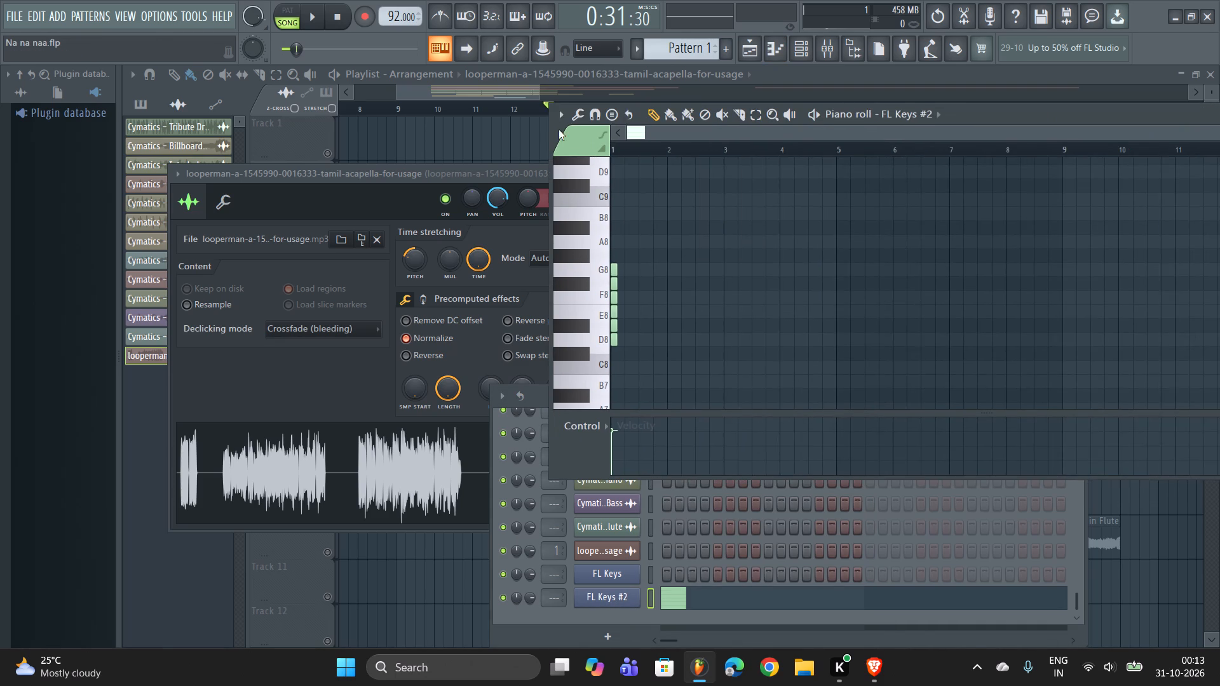
pyautogui.moveTo(559, 130); pyautogui.dragTo(557, 130)
pyautogui.doubleClick(1160, 114)
pyautogui.scroll(1, 316, 281)
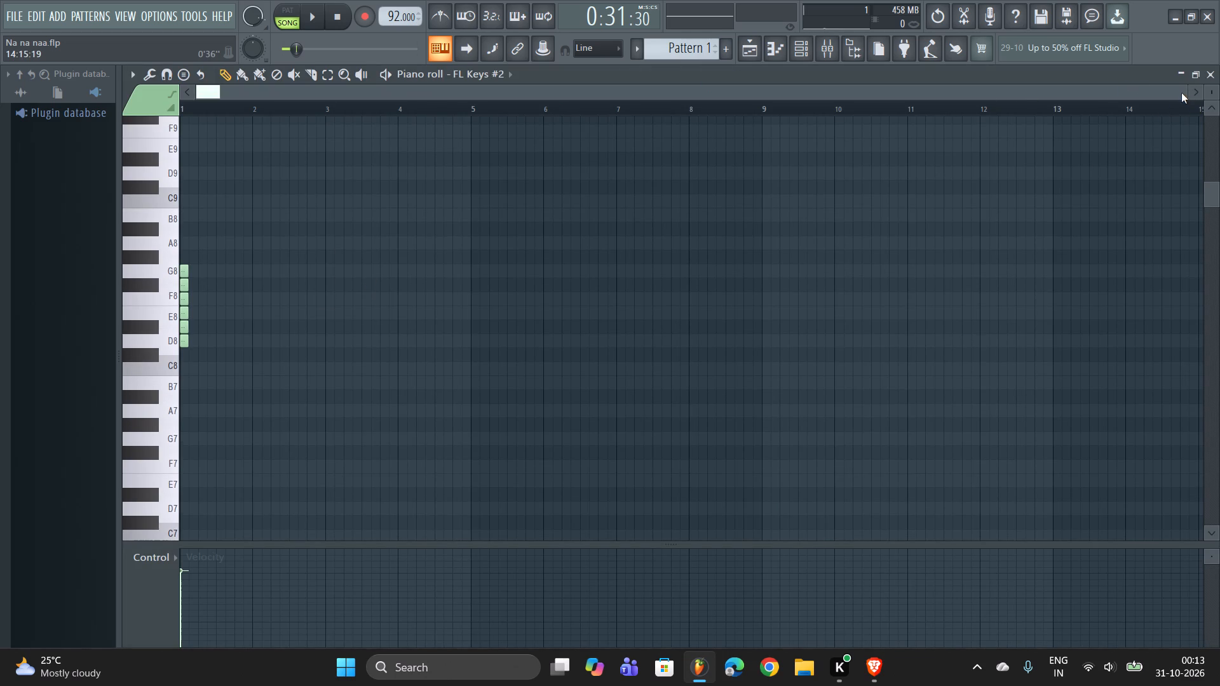
# Delete all the notes from D8 to G8 at the start of bar 1.
pyautogui.moveTo(1185, 93); pyautogui.dragTo(320, 170)
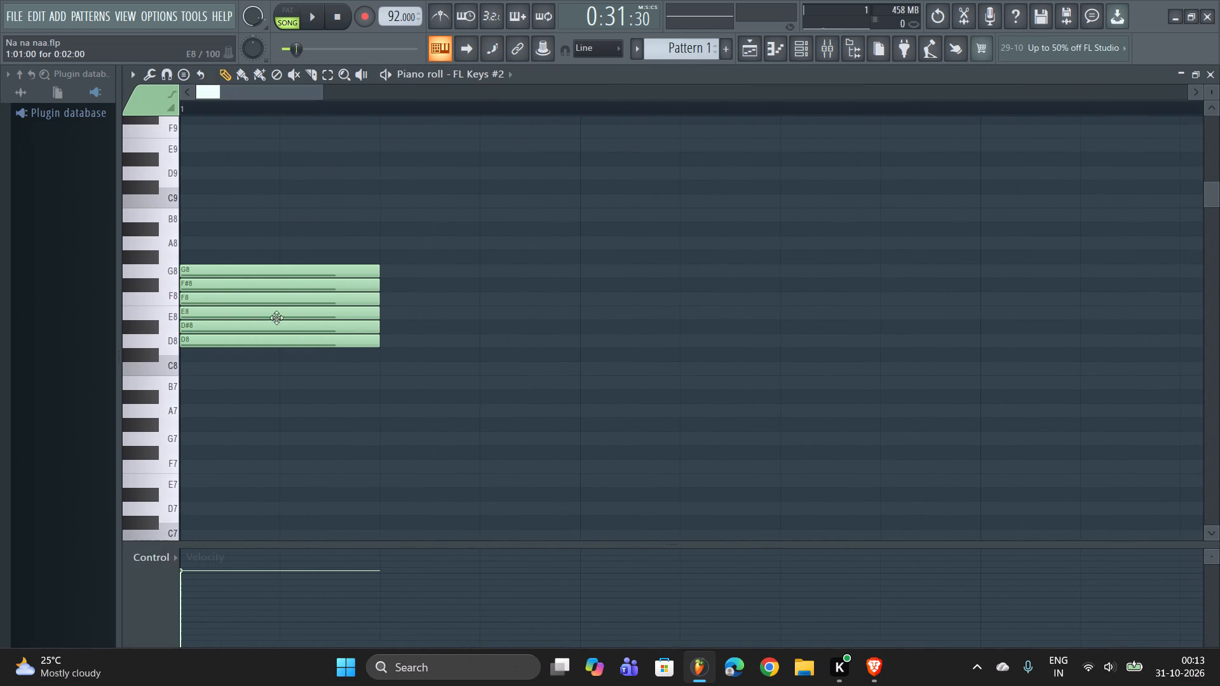
pyautogui.moveTo(268, 345); pyautogui.dragTo(241, 251, button='right')
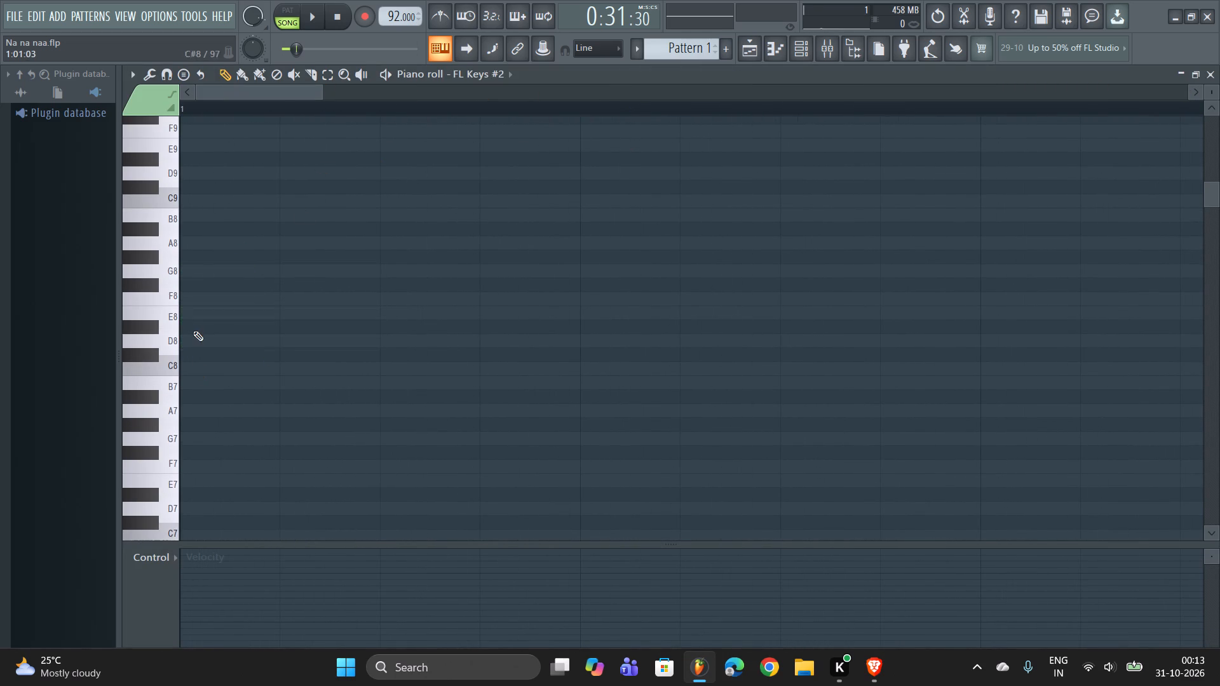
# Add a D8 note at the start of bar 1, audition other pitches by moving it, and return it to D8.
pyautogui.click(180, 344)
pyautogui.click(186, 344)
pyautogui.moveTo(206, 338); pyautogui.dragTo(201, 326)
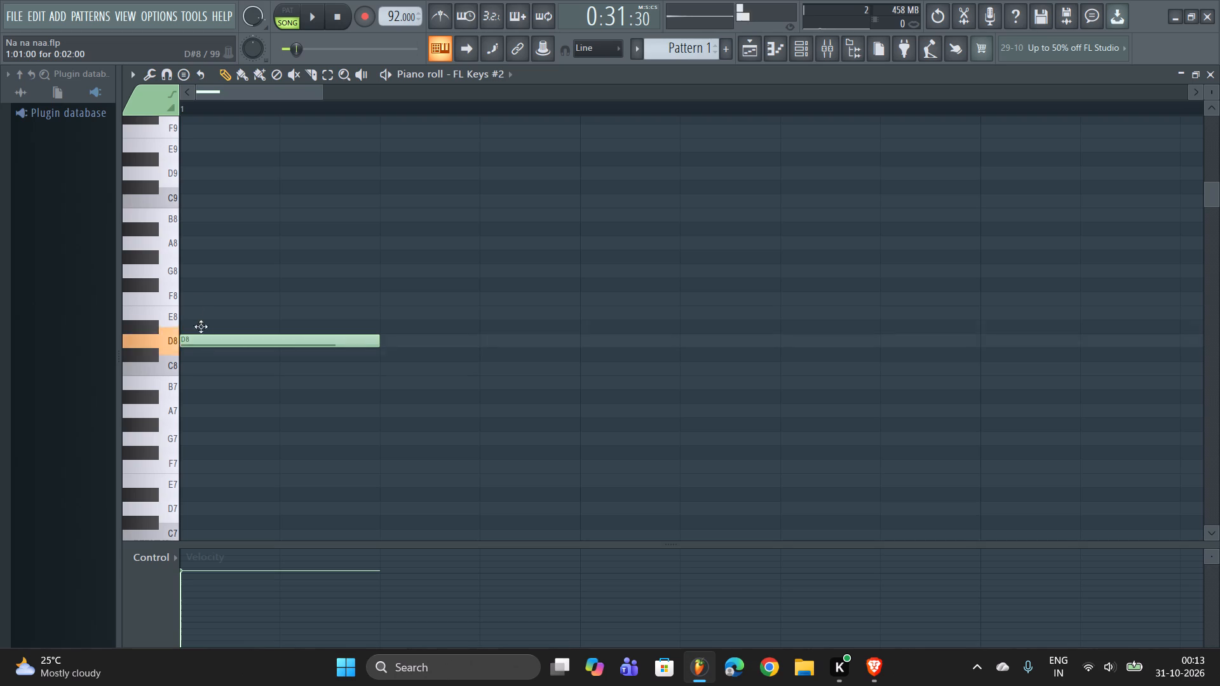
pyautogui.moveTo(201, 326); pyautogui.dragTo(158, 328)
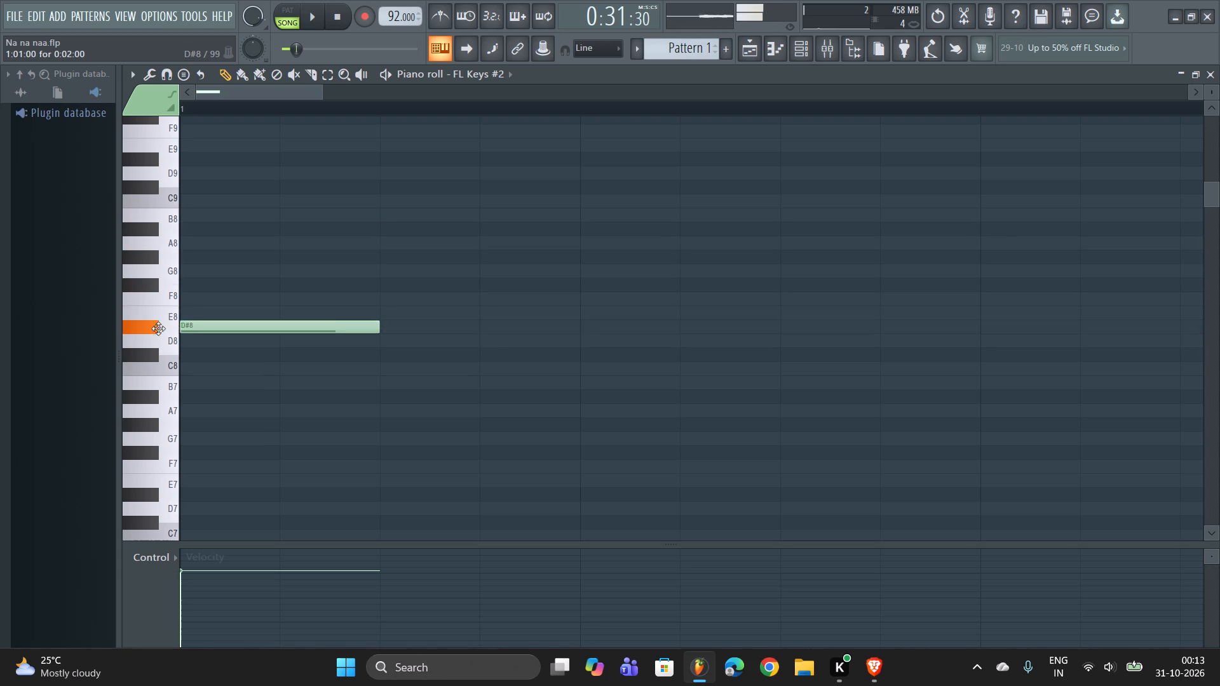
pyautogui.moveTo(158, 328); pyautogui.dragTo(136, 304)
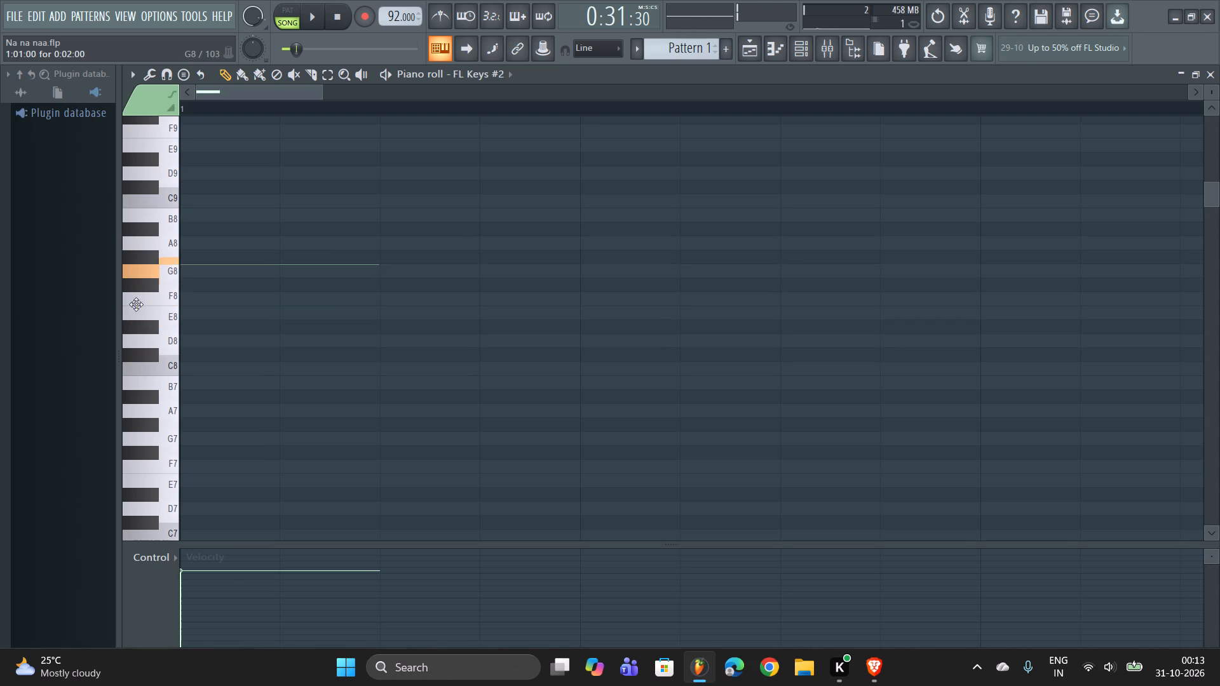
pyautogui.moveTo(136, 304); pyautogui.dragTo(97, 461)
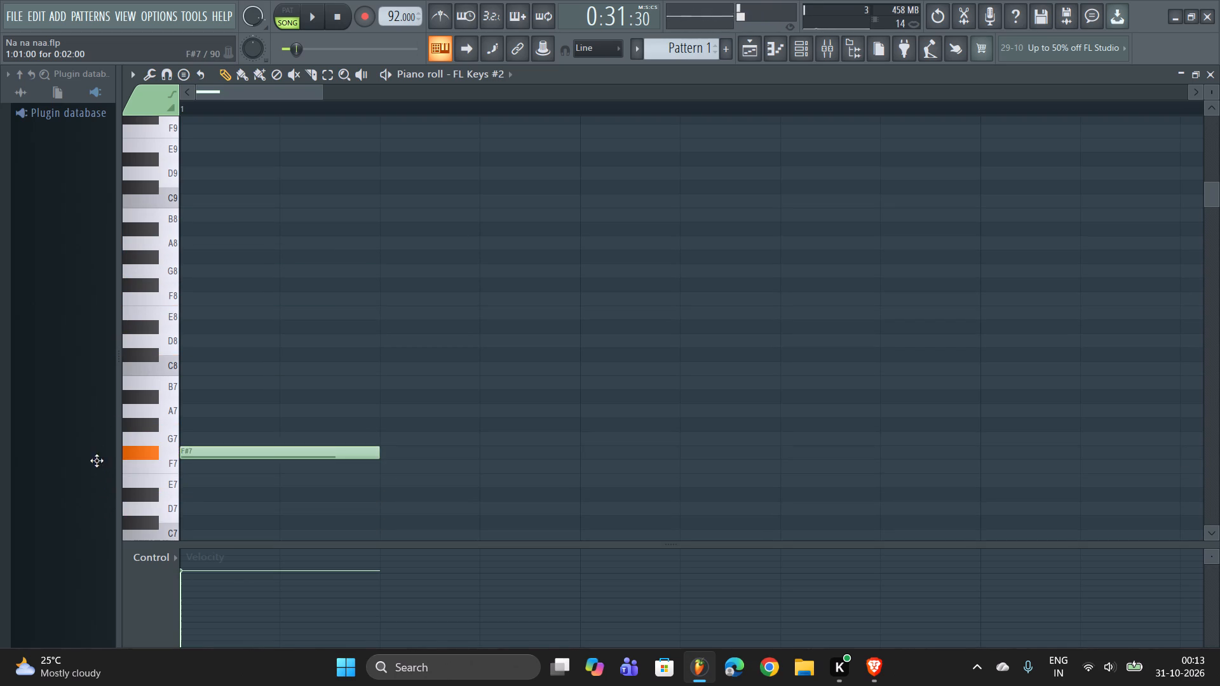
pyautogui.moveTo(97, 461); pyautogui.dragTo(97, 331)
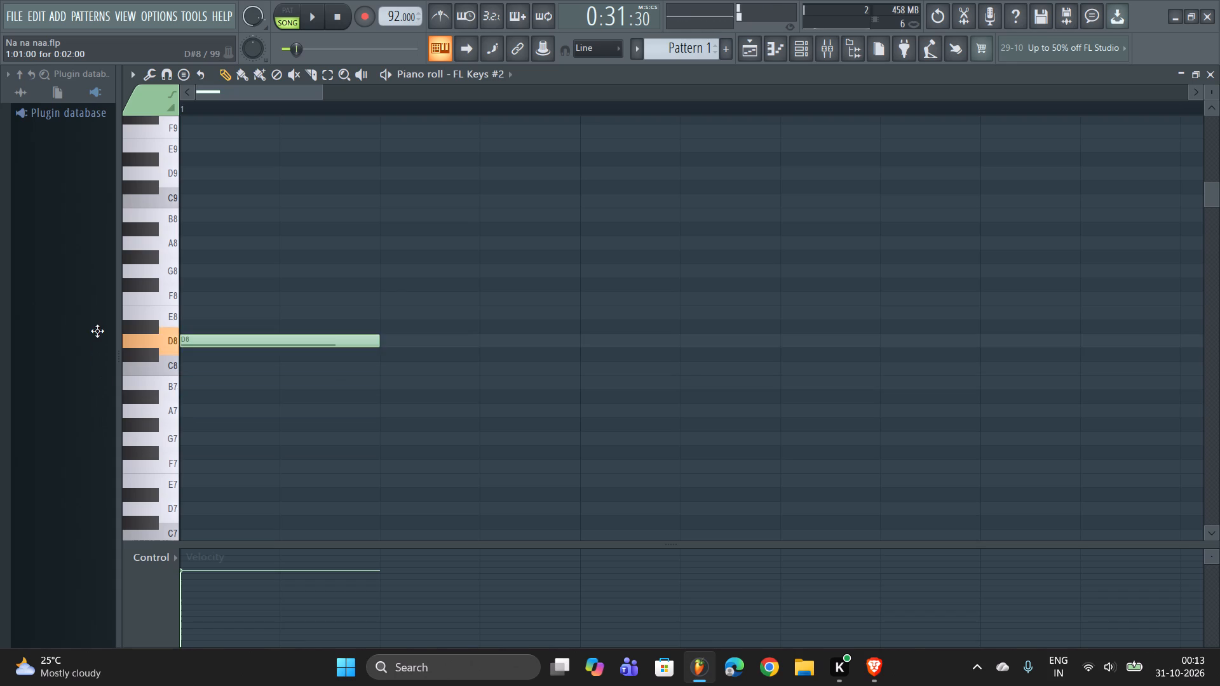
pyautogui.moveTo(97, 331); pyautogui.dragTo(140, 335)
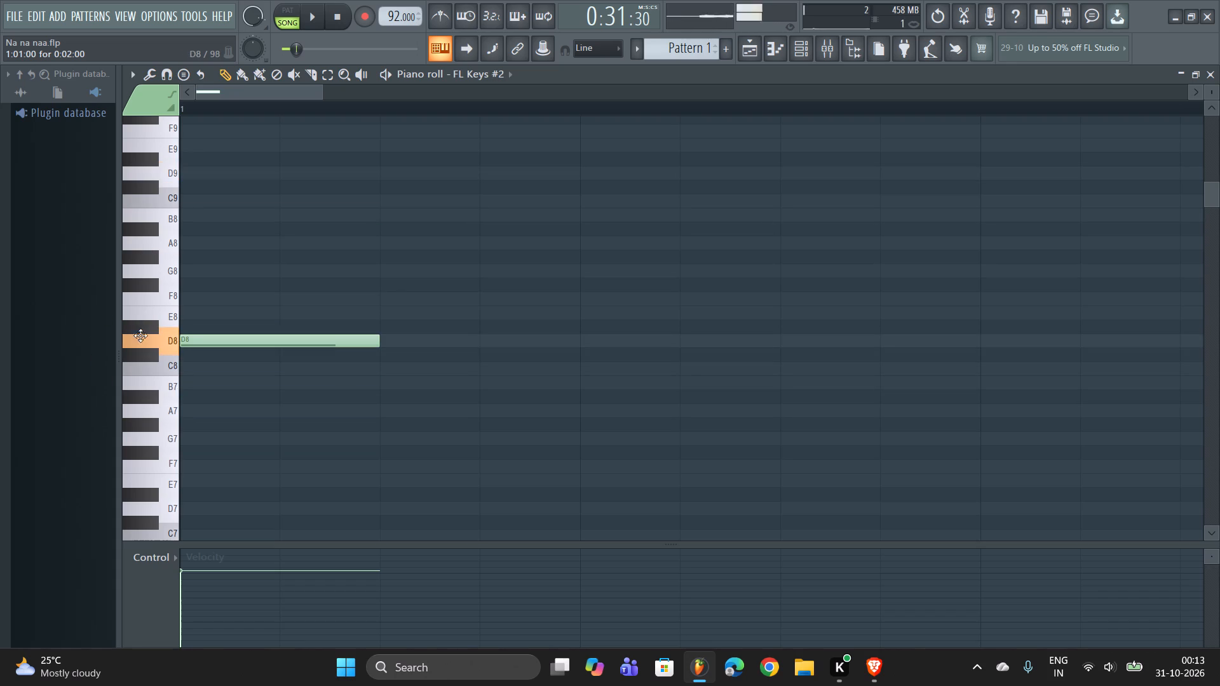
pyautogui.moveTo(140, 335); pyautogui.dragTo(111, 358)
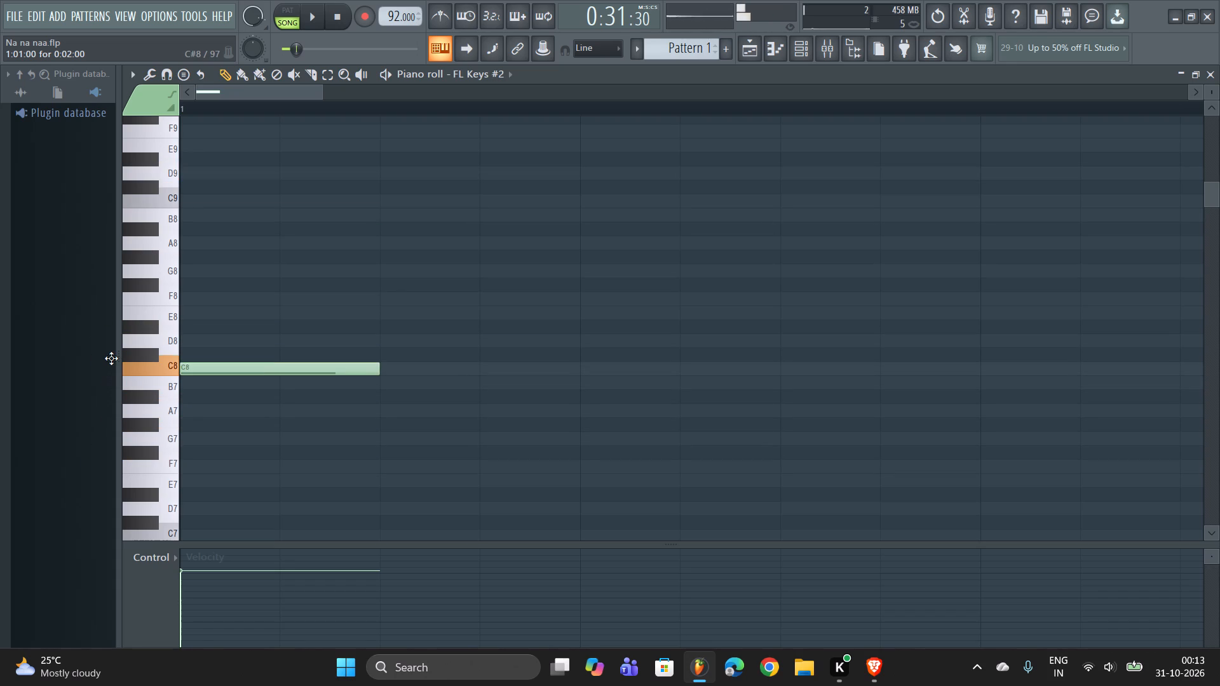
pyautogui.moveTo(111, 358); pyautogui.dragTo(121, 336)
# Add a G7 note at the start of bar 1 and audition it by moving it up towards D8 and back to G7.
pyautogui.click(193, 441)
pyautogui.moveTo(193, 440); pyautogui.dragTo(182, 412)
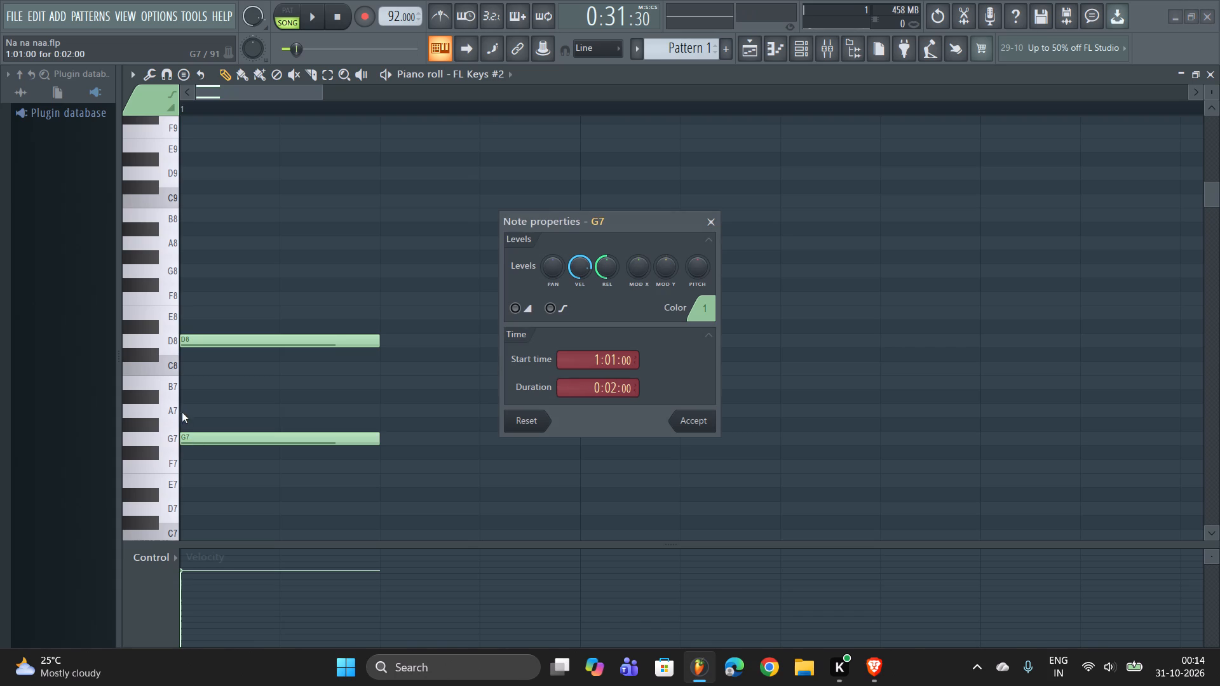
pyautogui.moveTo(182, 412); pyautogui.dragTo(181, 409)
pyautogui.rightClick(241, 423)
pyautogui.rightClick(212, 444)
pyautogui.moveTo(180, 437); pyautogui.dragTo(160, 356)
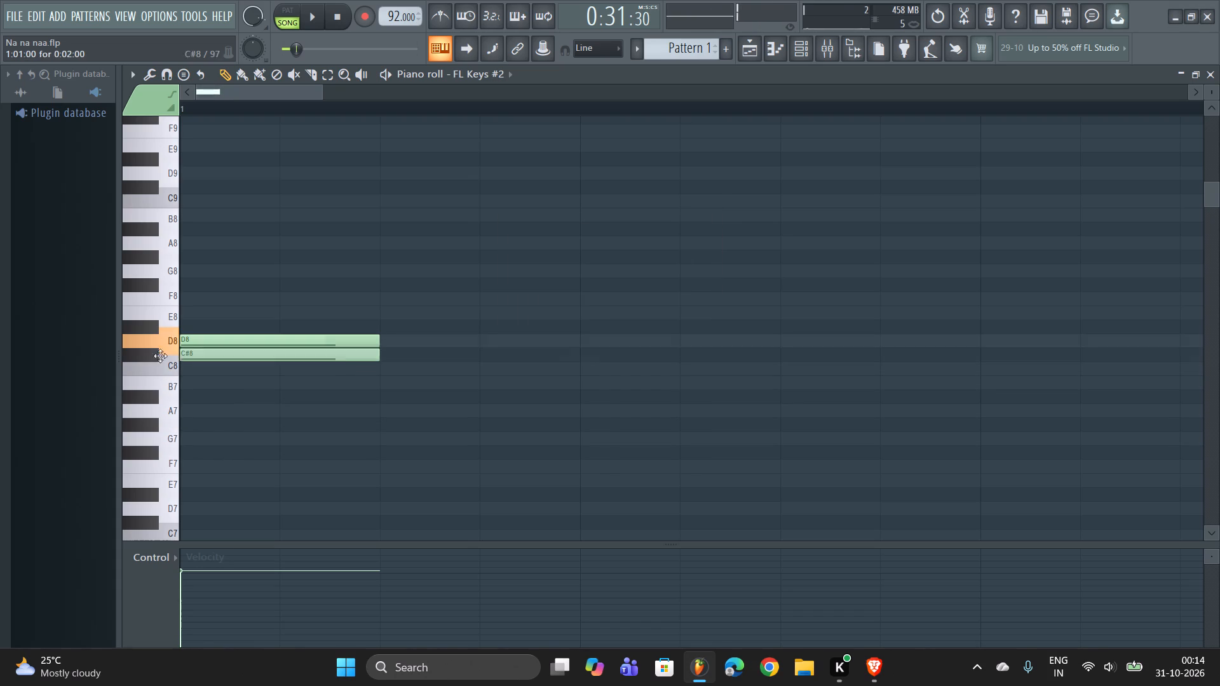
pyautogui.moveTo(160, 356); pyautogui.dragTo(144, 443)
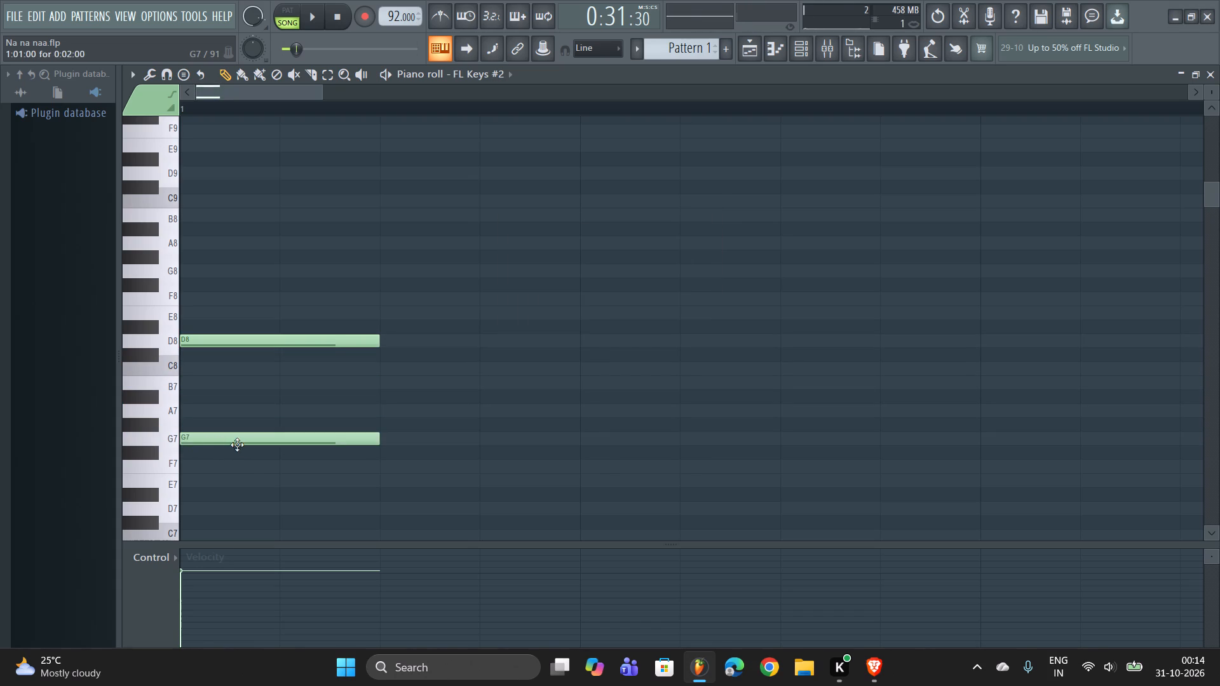
# Recheck the acapella's key in Brave's Tunebat results, return to FL Studio and audition the G7 note up to C#8 and back.
pyautogui.hotkey('alt', 'Tab')
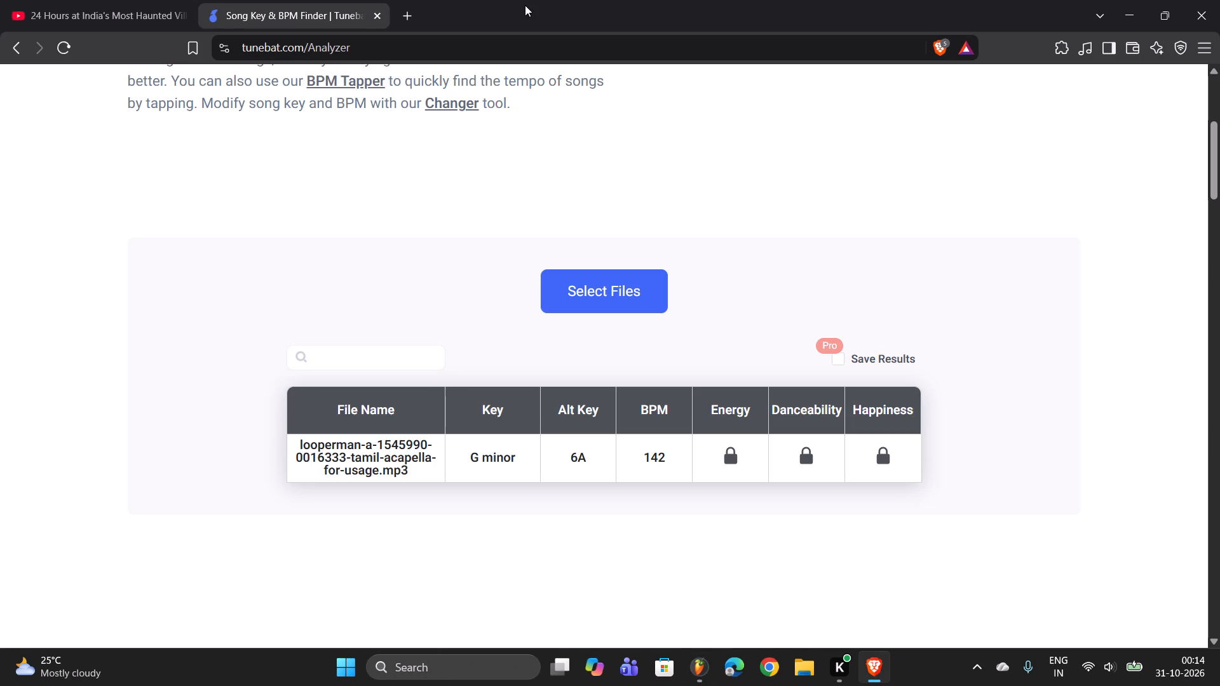
pyautogui.hotkey('alt', 'Tab')
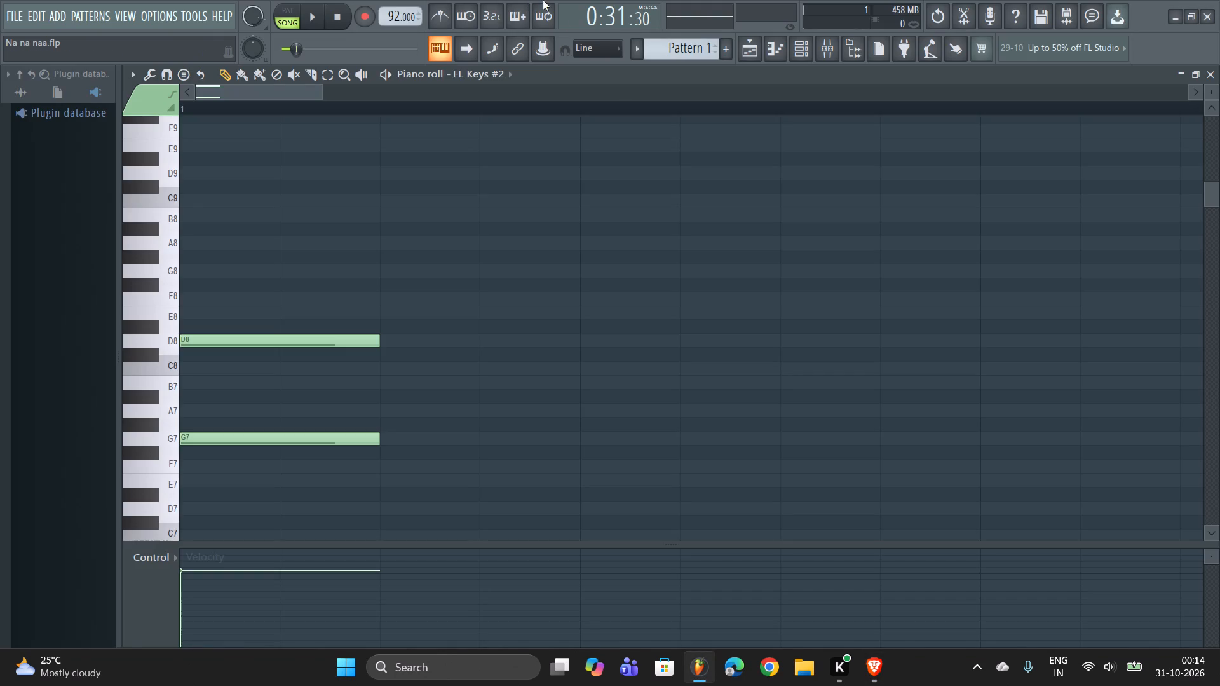
pyautogui.moveTo(226, 438); pyautogui.dragTo(213, 350)
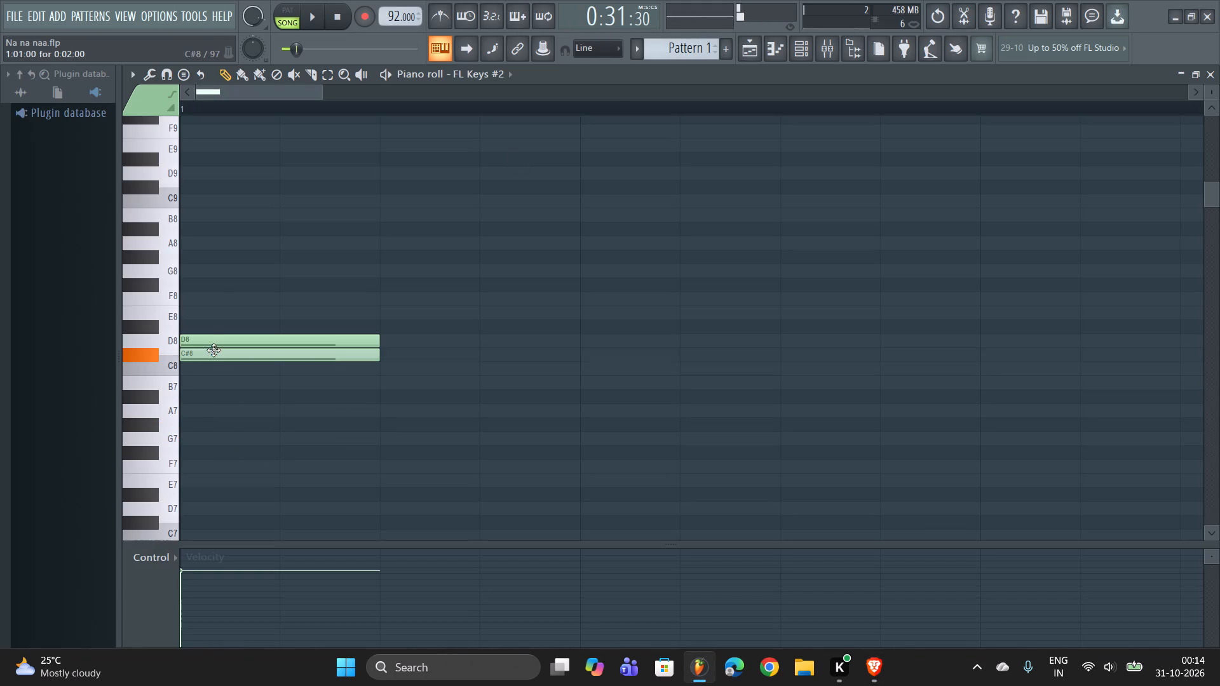
pyautogui.moveTo(213, 350); pyautogui.dragTo(197, 438)
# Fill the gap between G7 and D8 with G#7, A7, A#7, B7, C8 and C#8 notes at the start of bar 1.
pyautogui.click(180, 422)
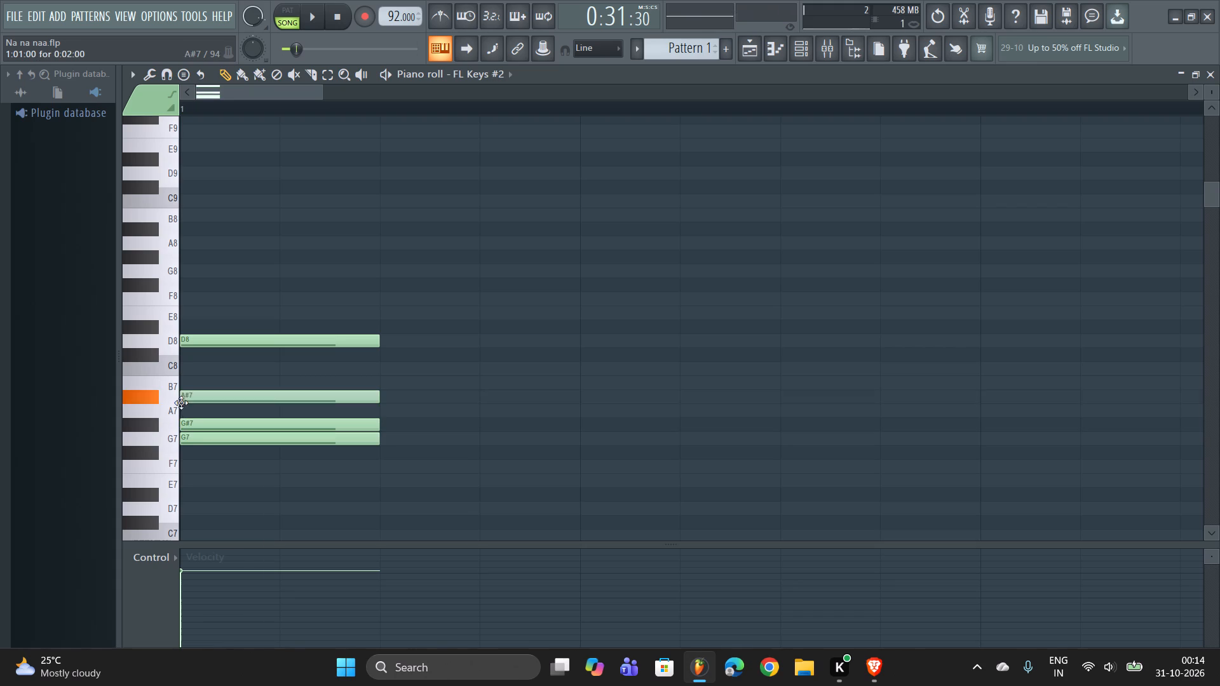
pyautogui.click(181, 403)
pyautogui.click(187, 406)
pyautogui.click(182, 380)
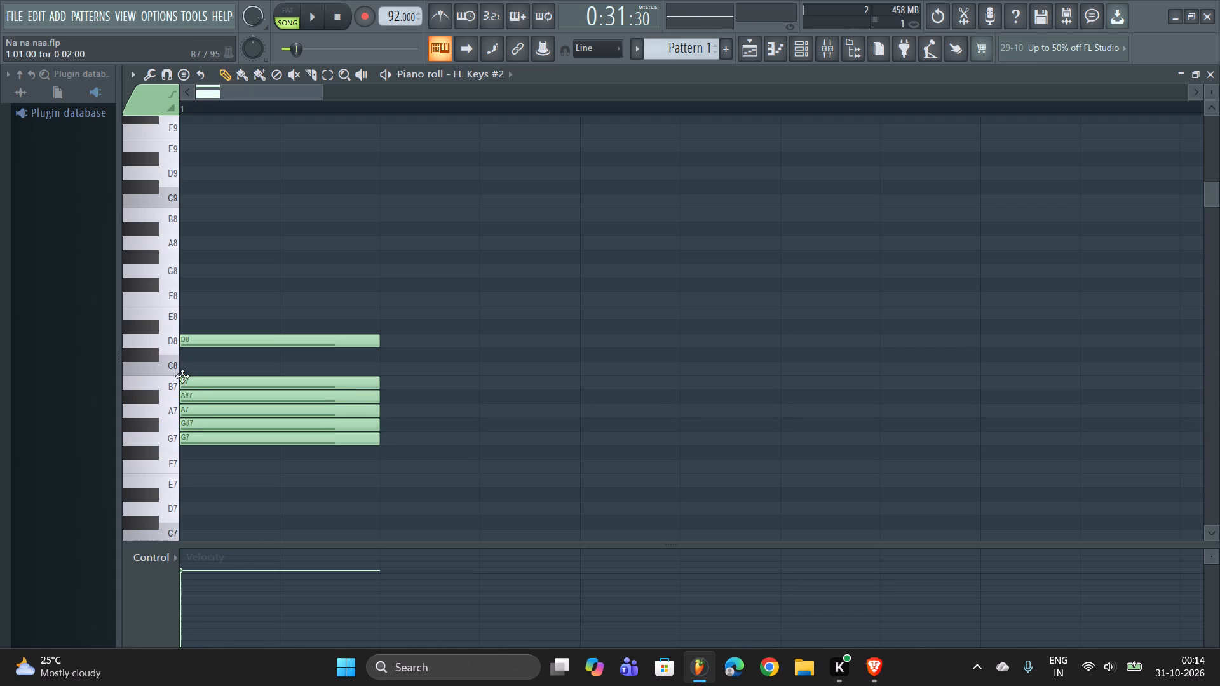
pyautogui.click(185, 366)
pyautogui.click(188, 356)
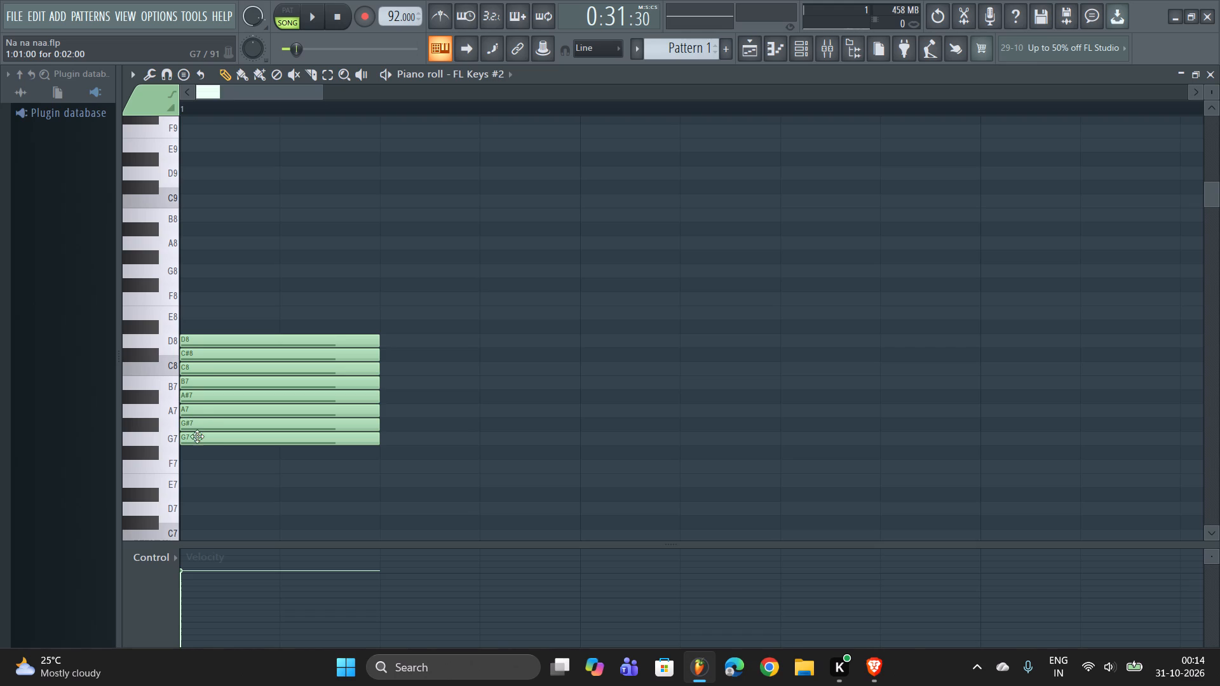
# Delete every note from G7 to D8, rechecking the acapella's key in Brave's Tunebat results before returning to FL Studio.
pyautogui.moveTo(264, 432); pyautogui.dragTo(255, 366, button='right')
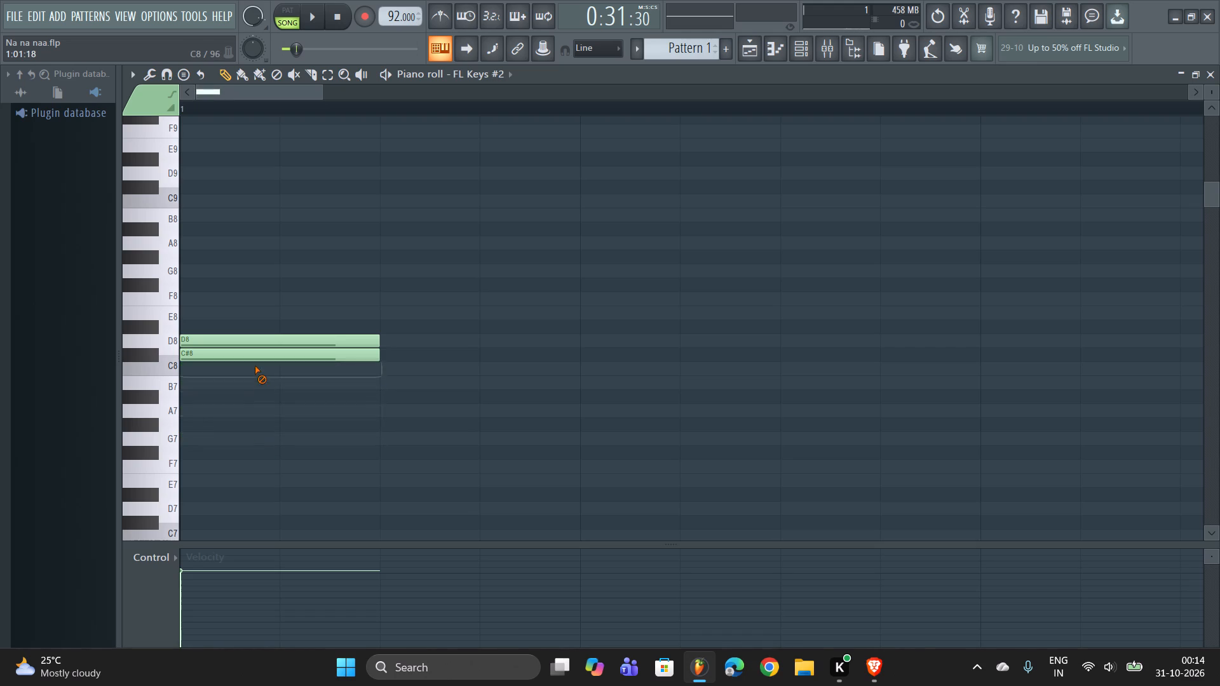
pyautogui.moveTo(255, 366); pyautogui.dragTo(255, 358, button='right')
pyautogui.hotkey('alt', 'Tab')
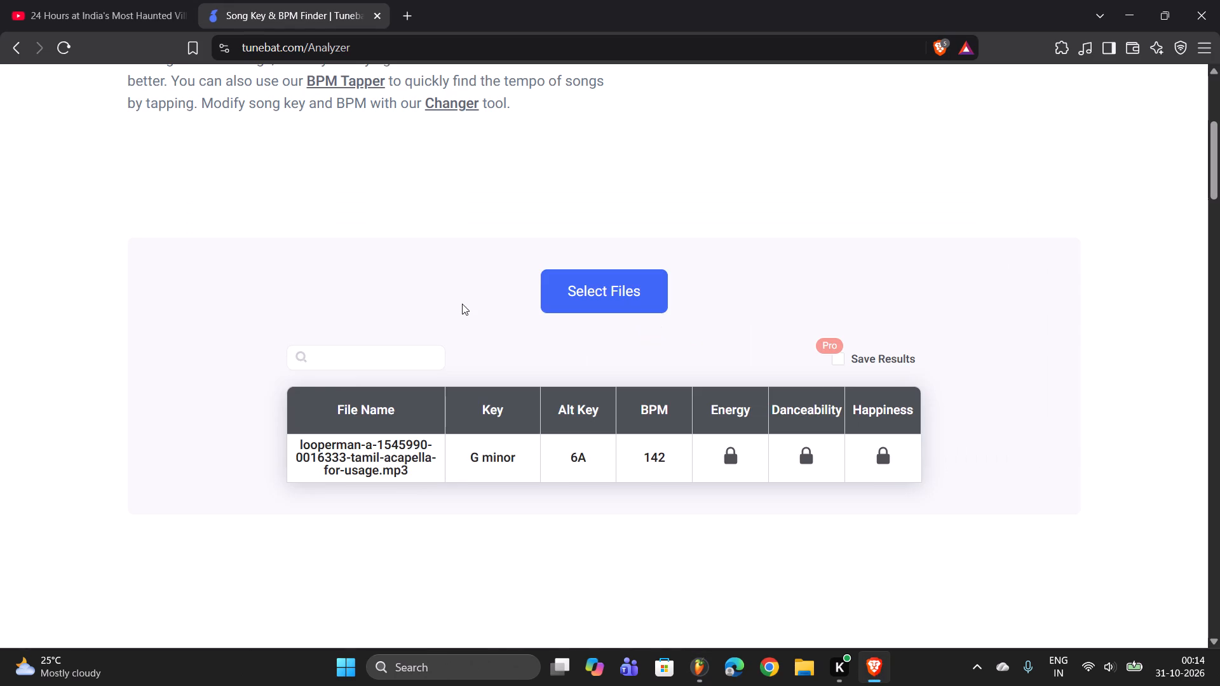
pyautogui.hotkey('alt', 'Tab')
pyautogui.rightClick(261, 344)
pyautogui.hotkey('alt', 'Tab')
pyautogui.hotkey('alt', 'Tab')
# Minimize the piano roll and play the arrangement from about bar 13 to hear the pitched acapella with the loops.
pyautogui.click(1181, 72)
pyautogui.press('space')
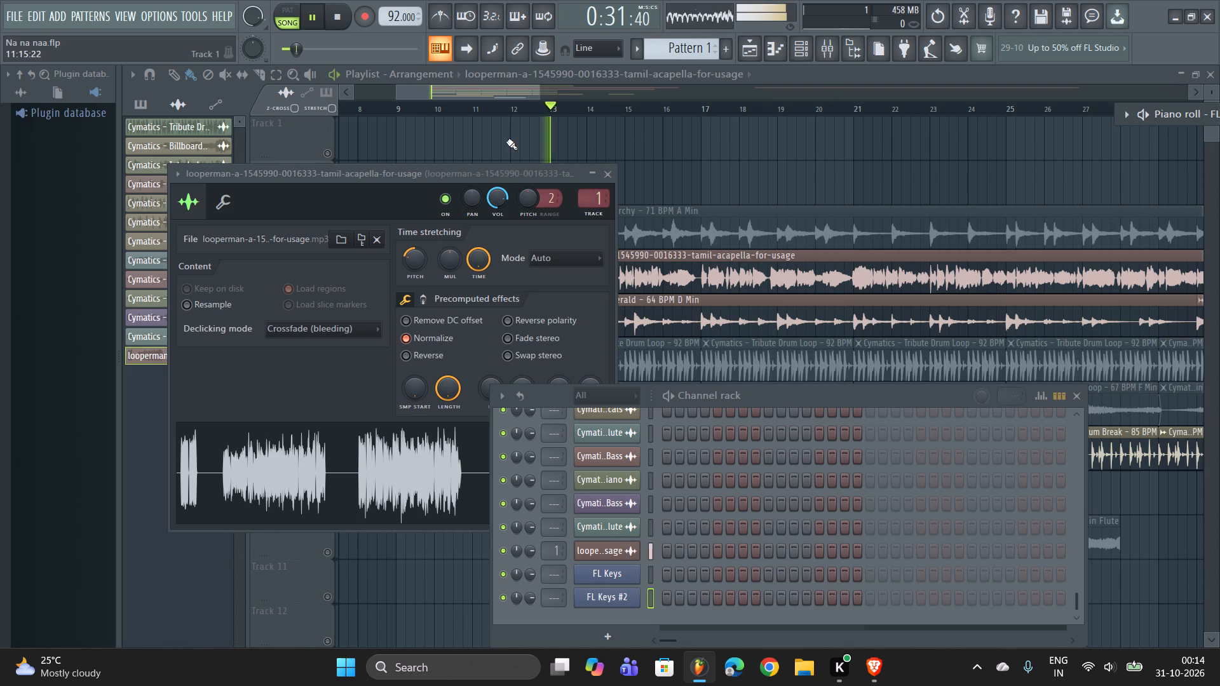
pyautogui.moveTo(486, 92); pyautogui.dragTo(499, 89)
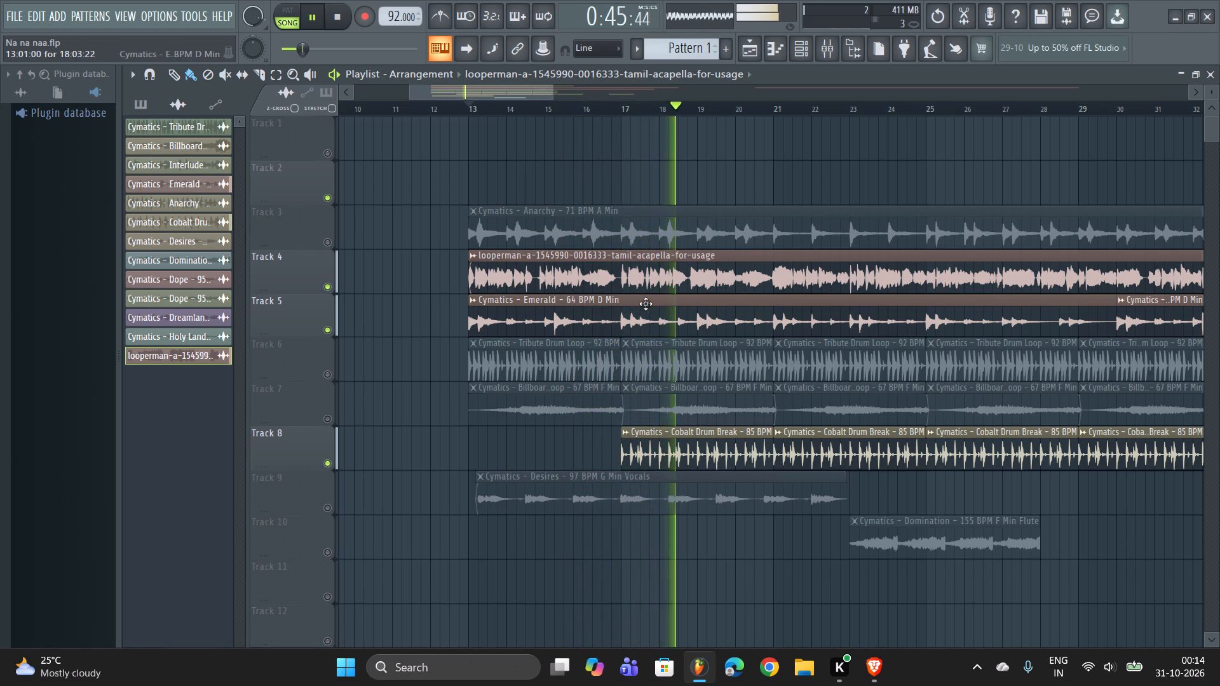
# Raise the Tamil acapella's pitch shift to -400 cents, then to -300 cents, while auditioning it with the loops, and stop playback.
pyautogui.doubleClick(647, 273)
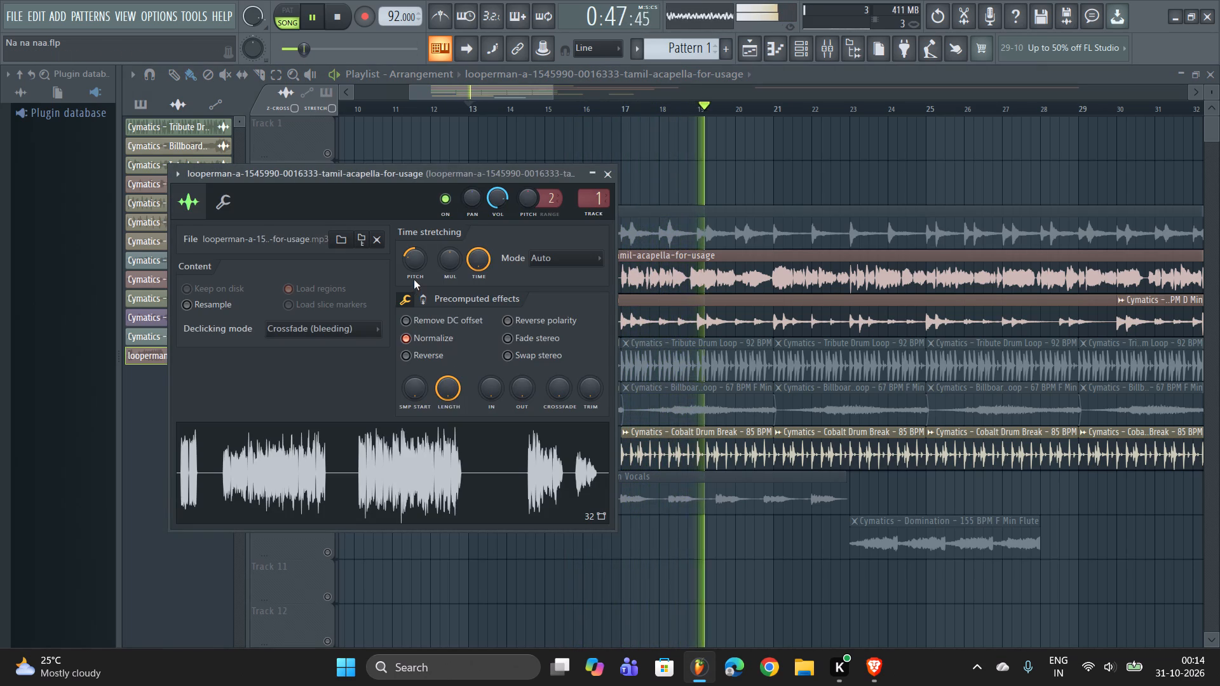
pyautogui.moveTo(412, 257); pyautogui.dragTo(412, 255)
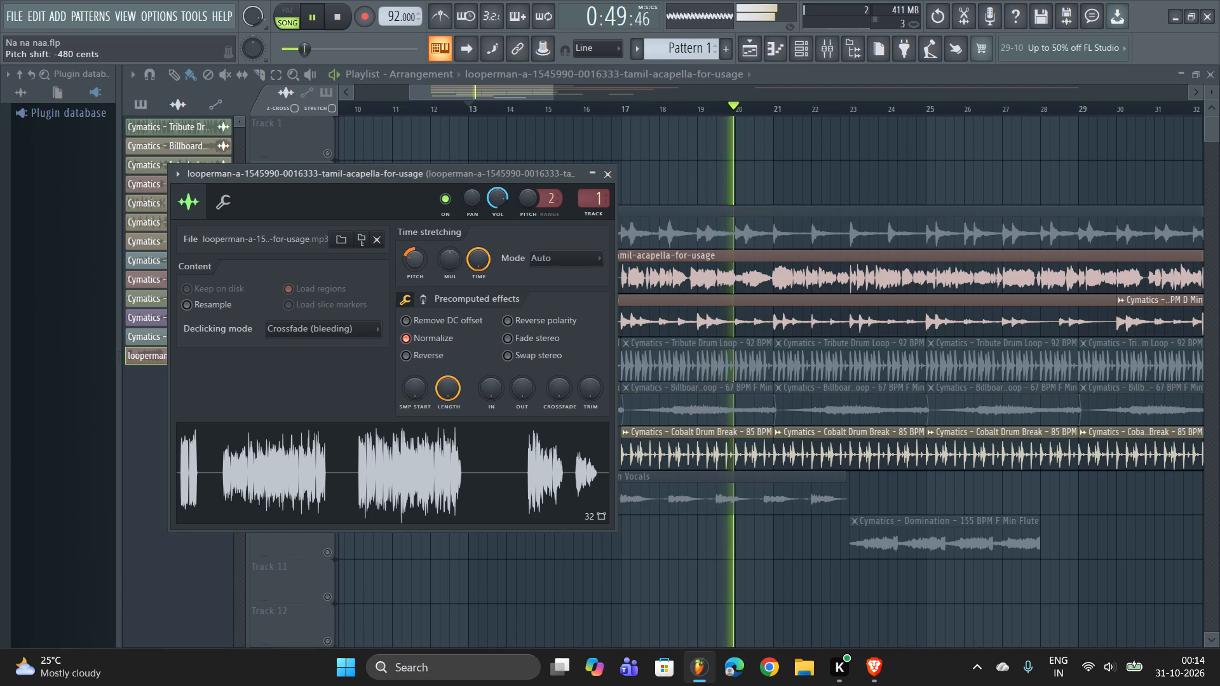
pyautogui.moveTo(412, 255); pyautogui.dragTo(412, 239)
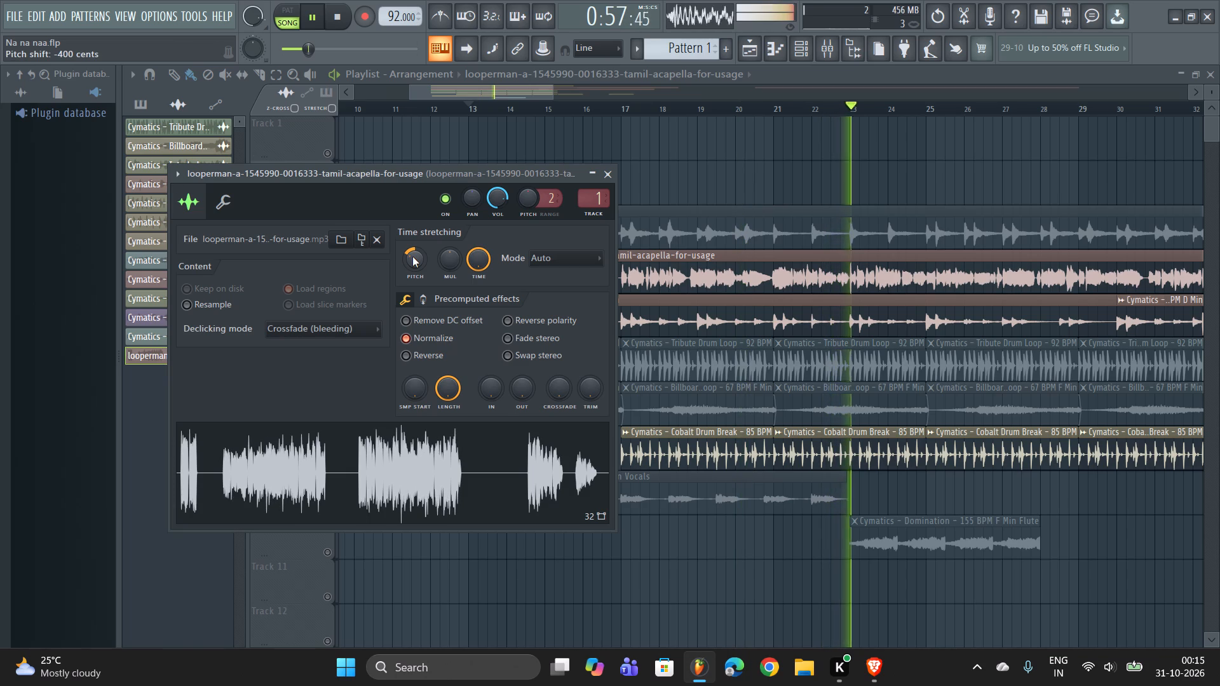
pyautogui.moveTo(413, 257); pyautogui.dragTo(413, 249)
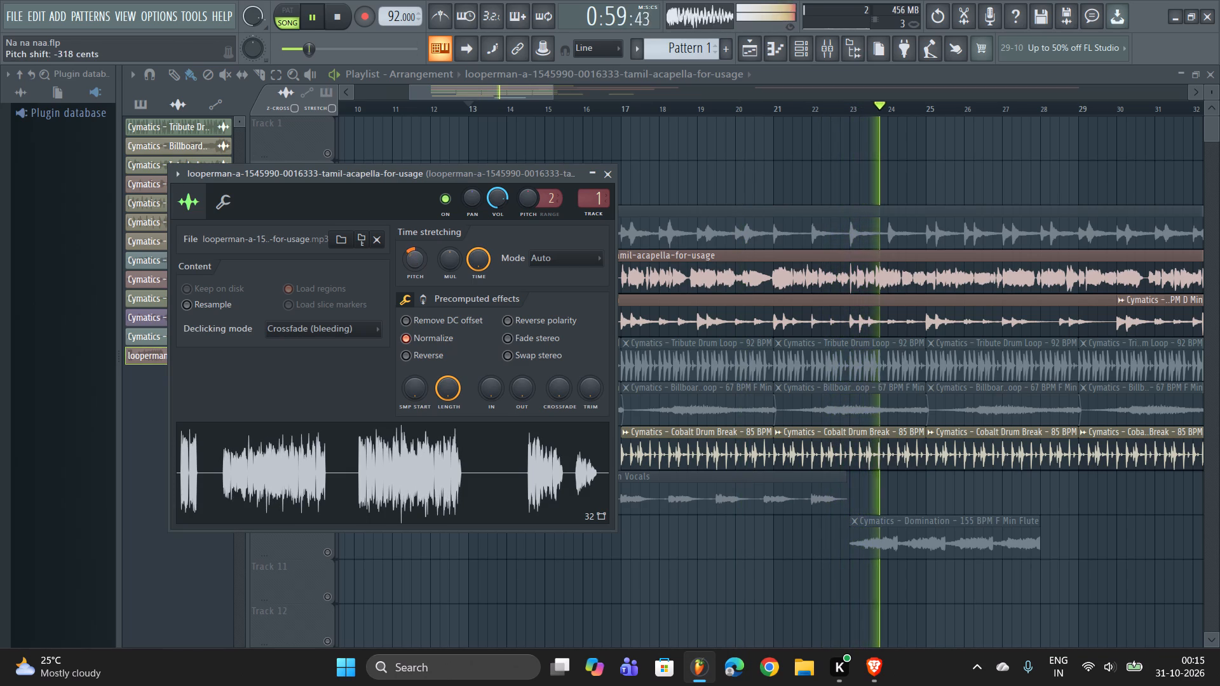
pyautogui.moveTo(413, 249); pyautogui.dragTo(414, 232)
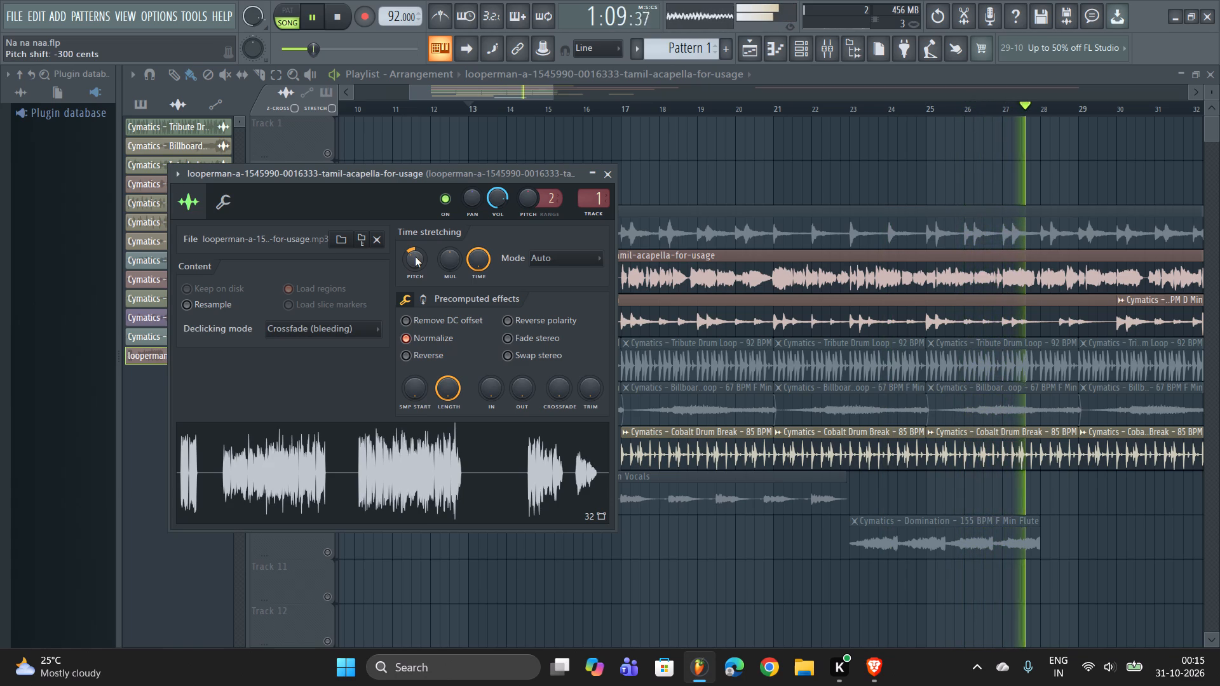
pyautogui.press('space')
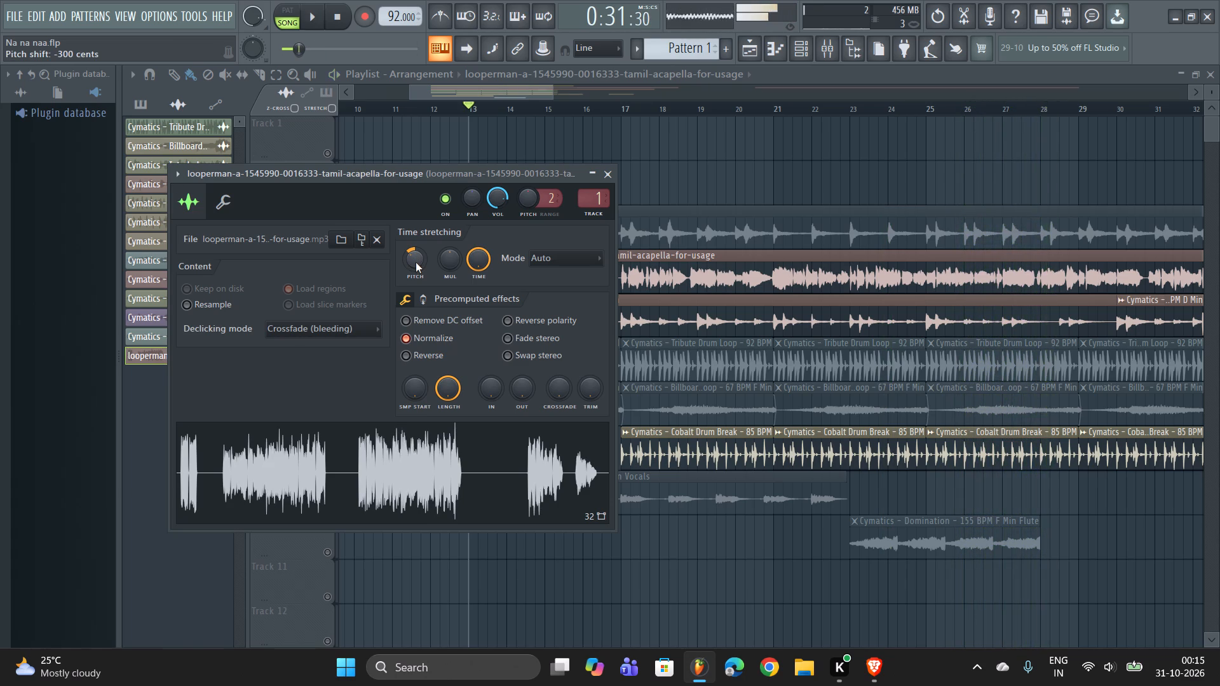
# Switch to Brave and bring up its YouTube tab.
pyautogui.click(763, 668)
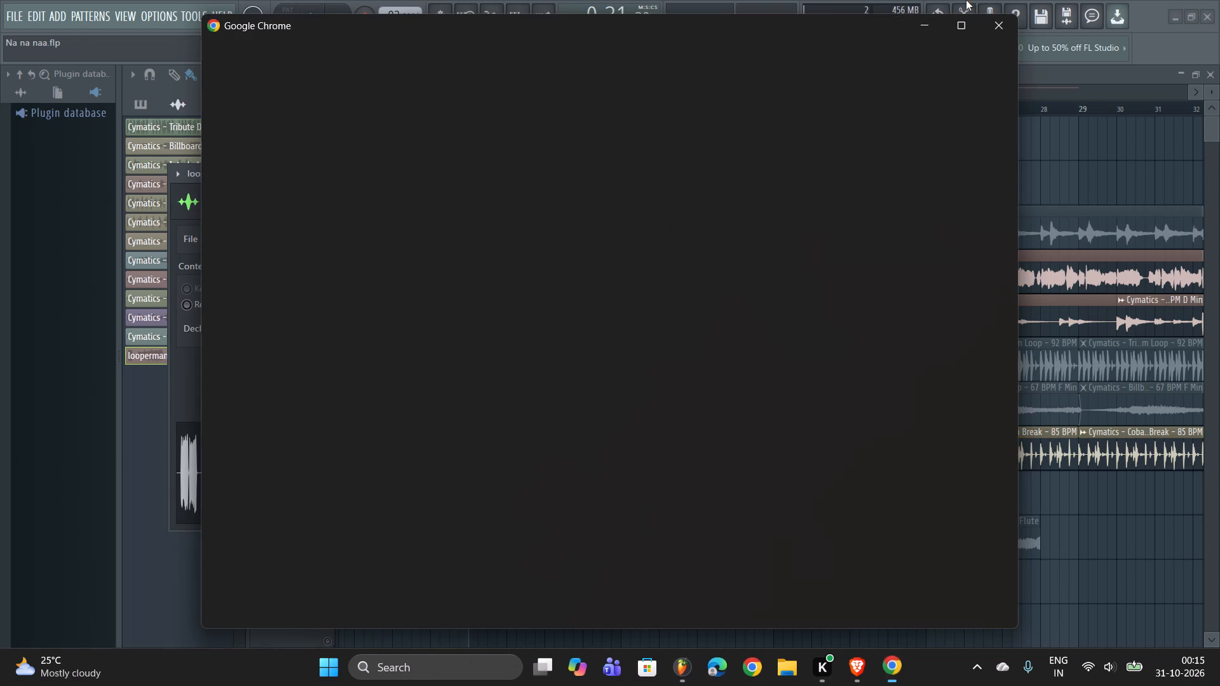
pyautogui.click(994, 25)
pyautogui.click(873, 656)
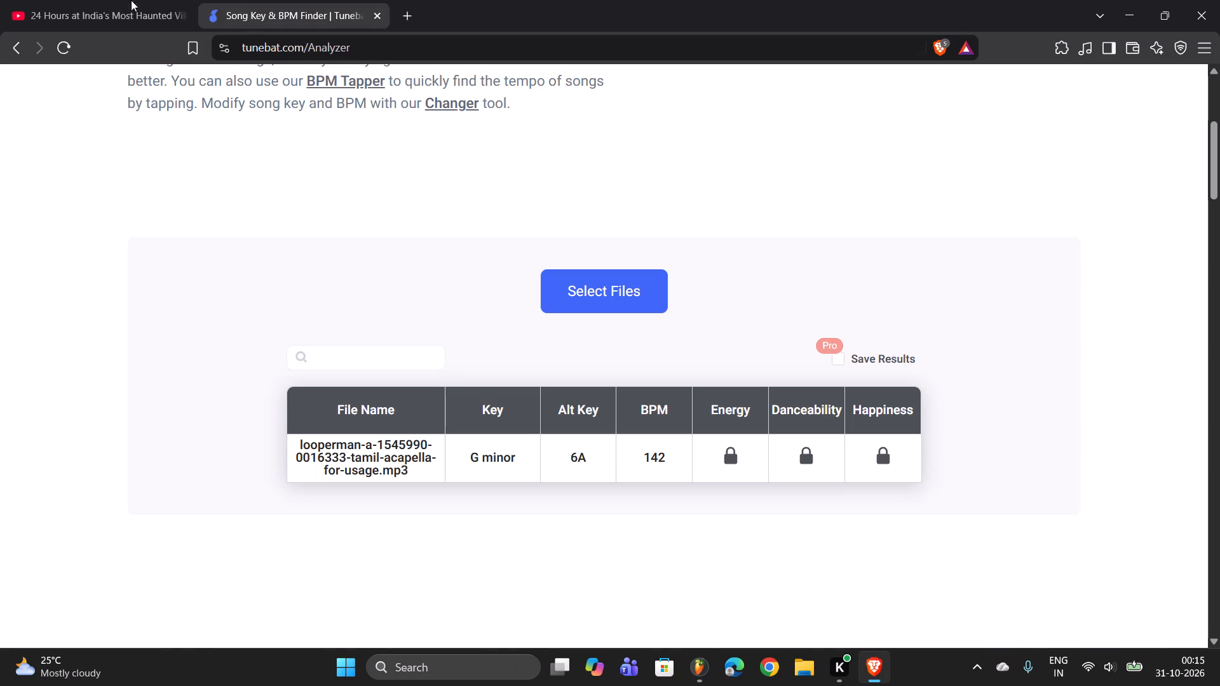
pyautogui.click(73, 0)
# Search YouTube for "how to pitch match" and look through the results for a relevant tutorial.
pyautogui.click(461, 77)
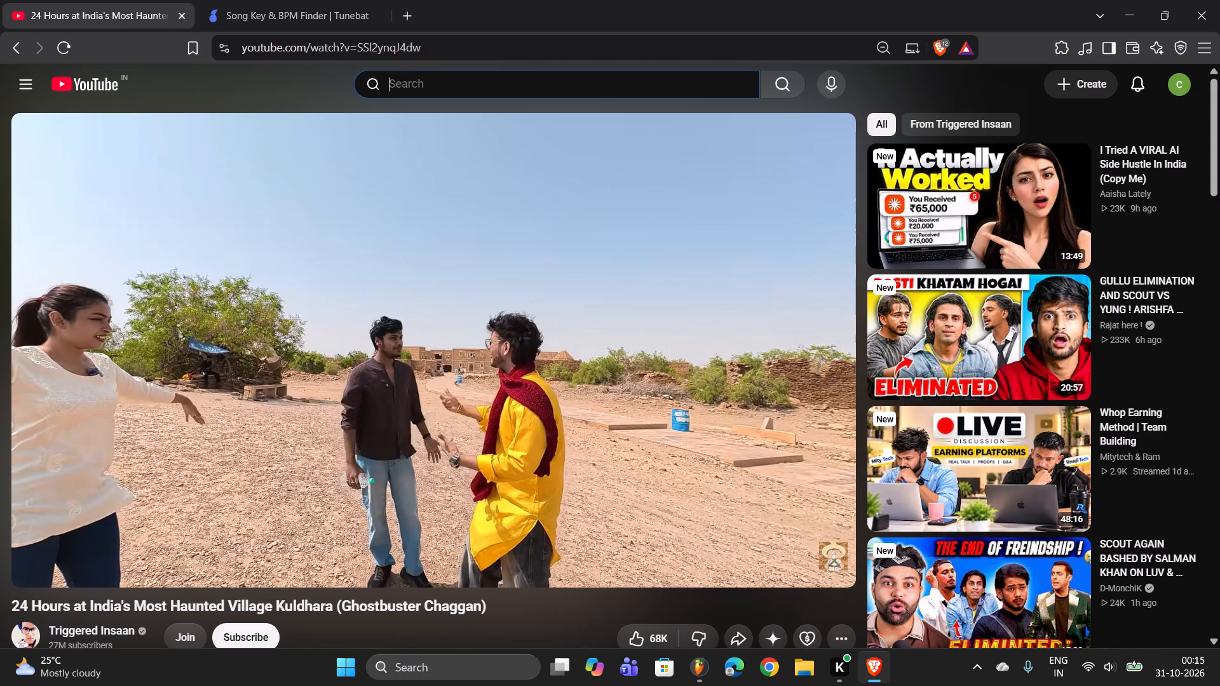
pyautogui.press('g')
pyautogui.press('BackSpace')
pyautogui.write('how to')
pyautogui.press('space')
pyautogui.press('p')
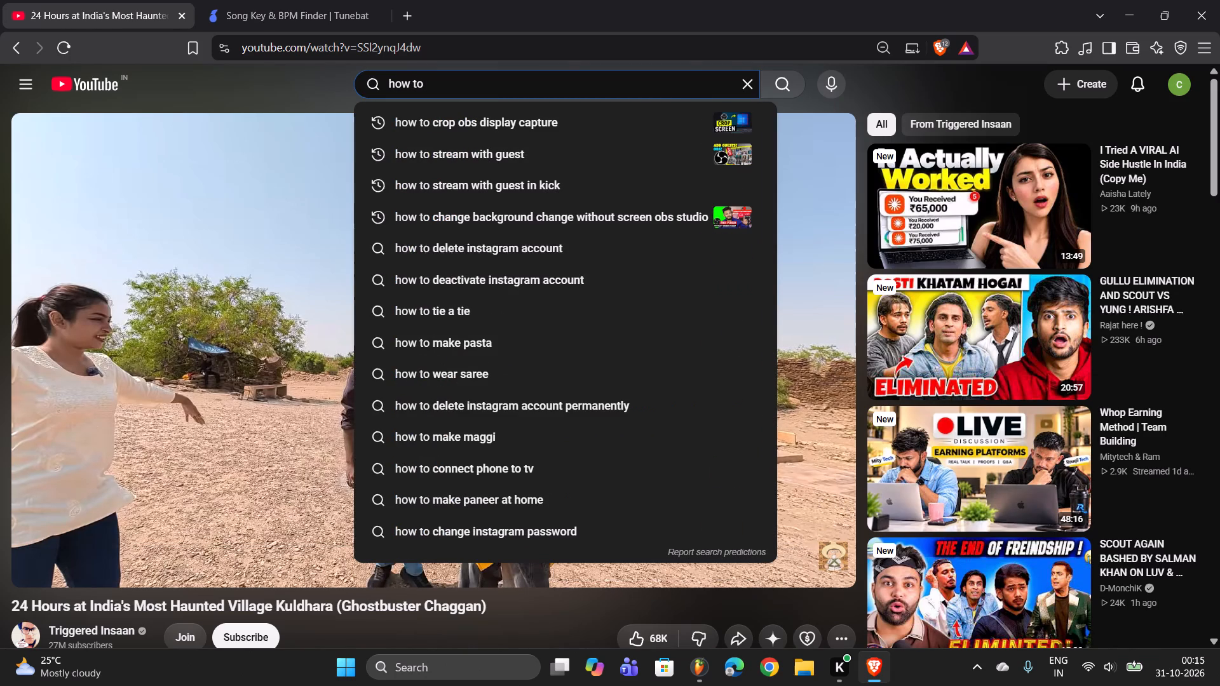
pyautogui.write('itc')
pyautogui.write('h ma')
pyautogui.press('t')
pyautogui.press('c')
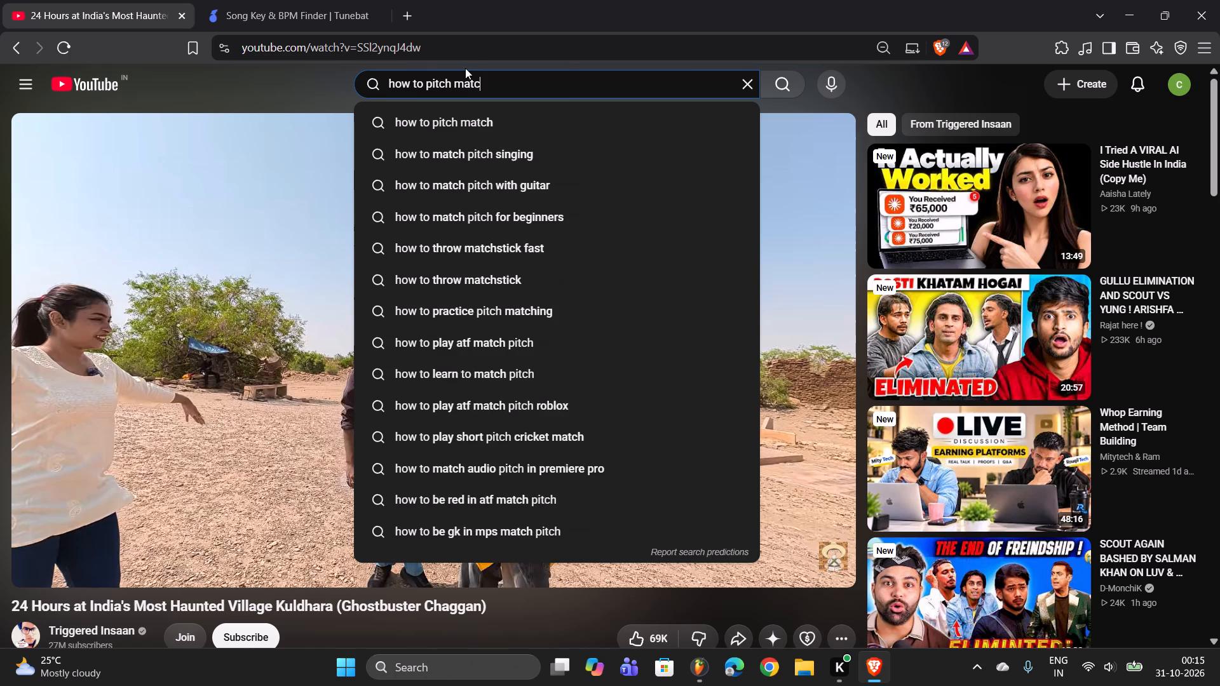
pyautogui.press('j')
pyautogui.press('Return')
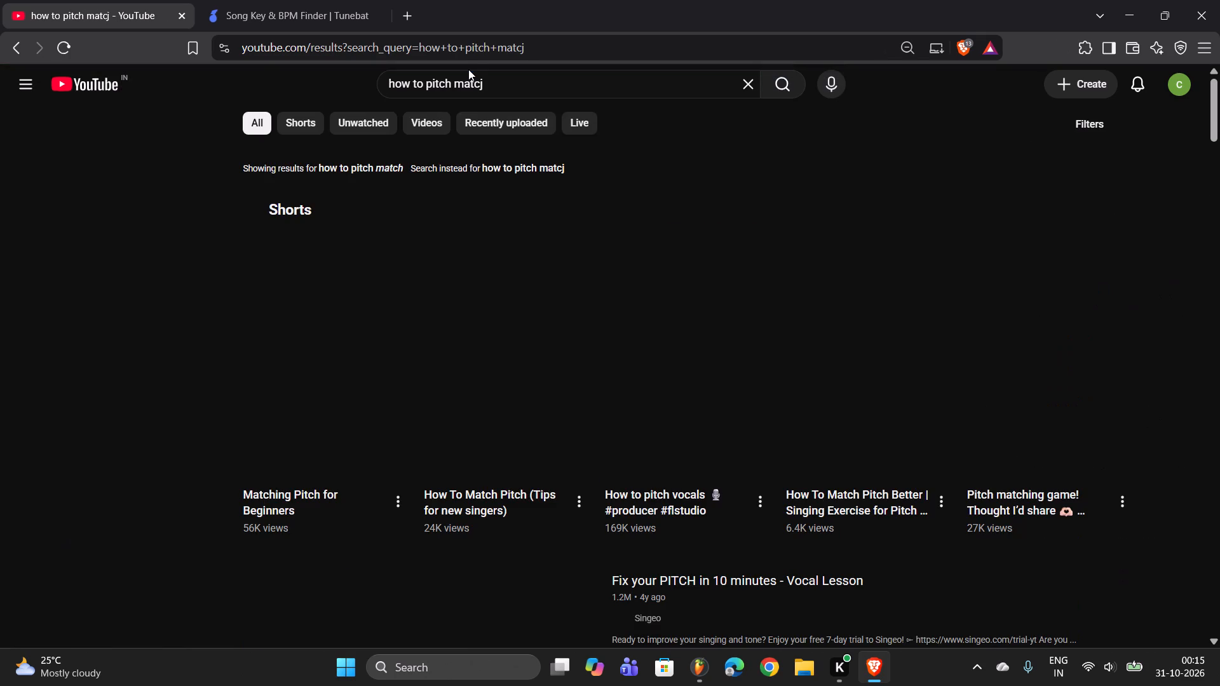
pyautogui.click(498, 90)
pyautogui.press('BackSpace')
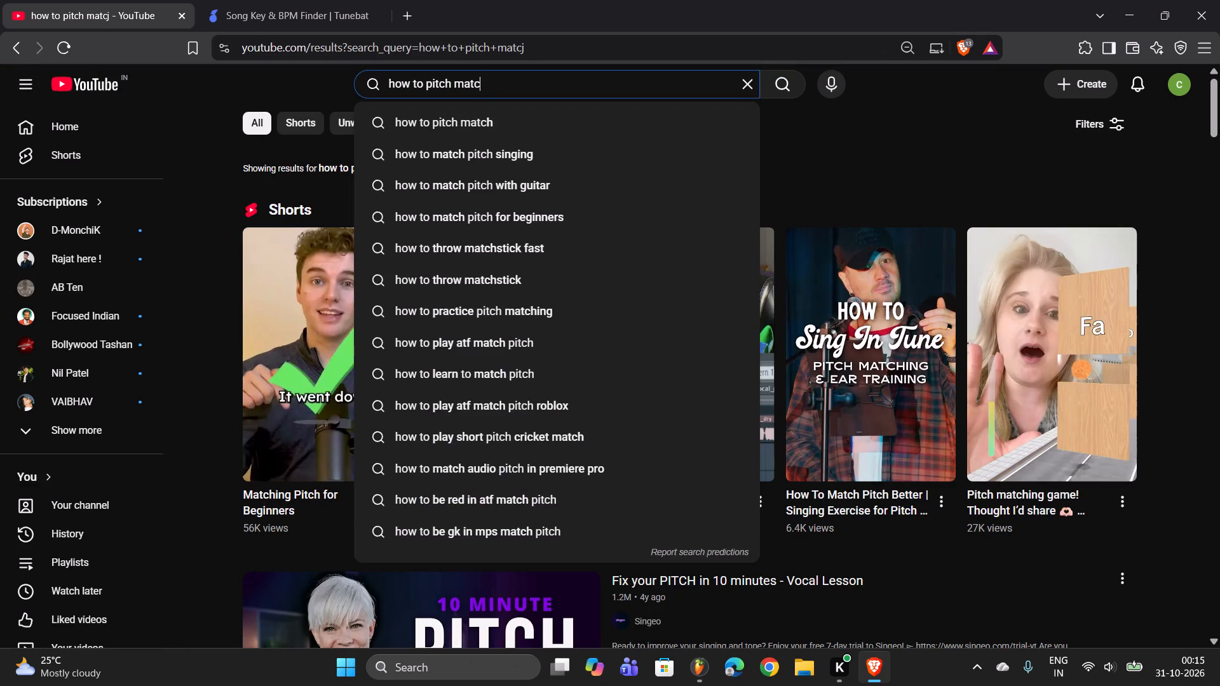
pyautogui.press('h')
pyautogui.press('Return')
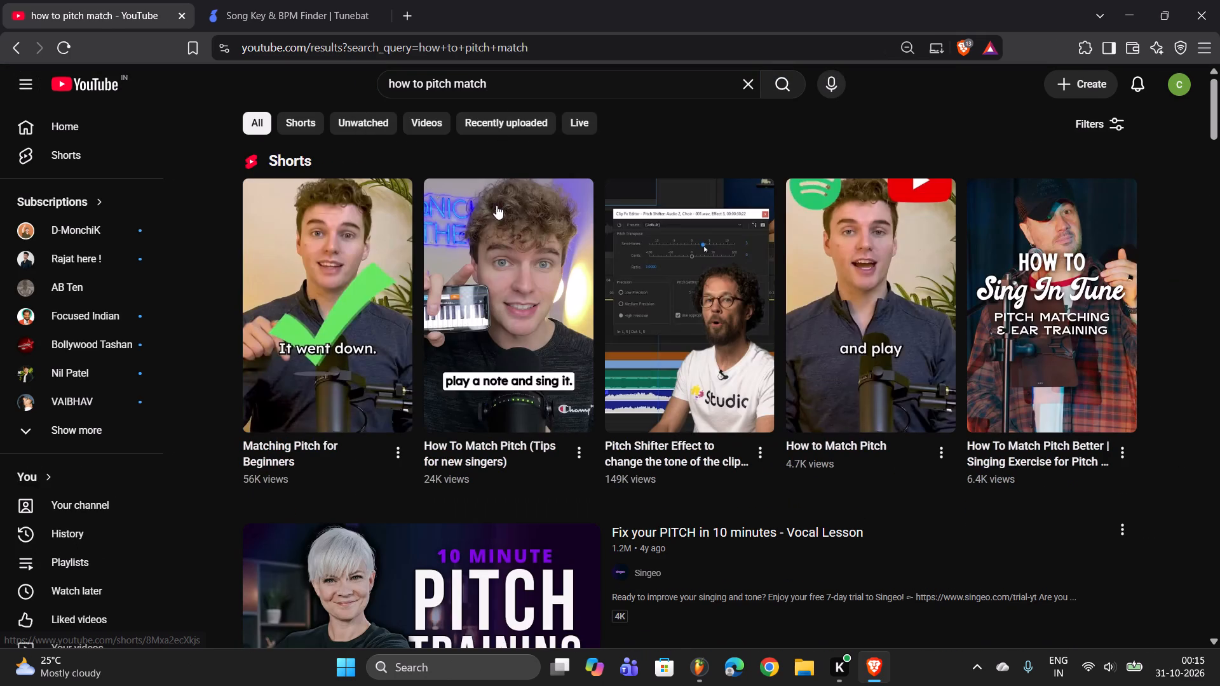
pyautogui.scroll(-10, 497, 272)
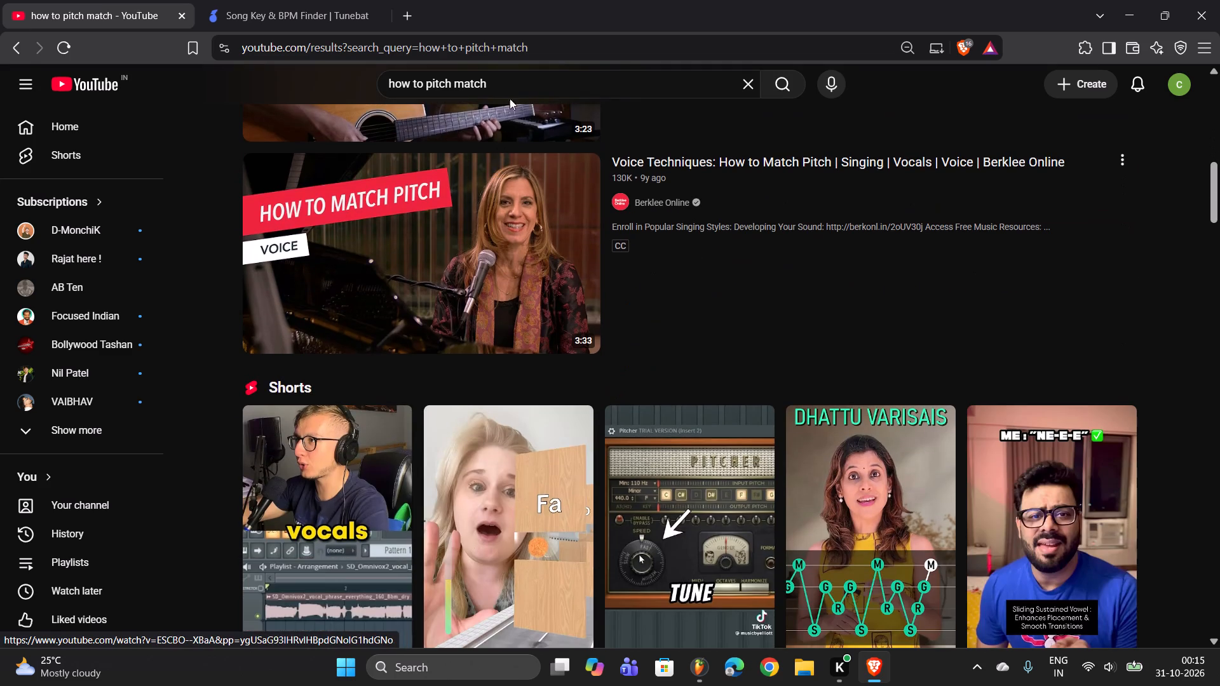
# Refine the YouTube search to "how to pitch match by key to sample".
pyautogui.click(511, 93)
pyautogui.press('space')
pyautogui.write('by')
pyautogui.press('space')
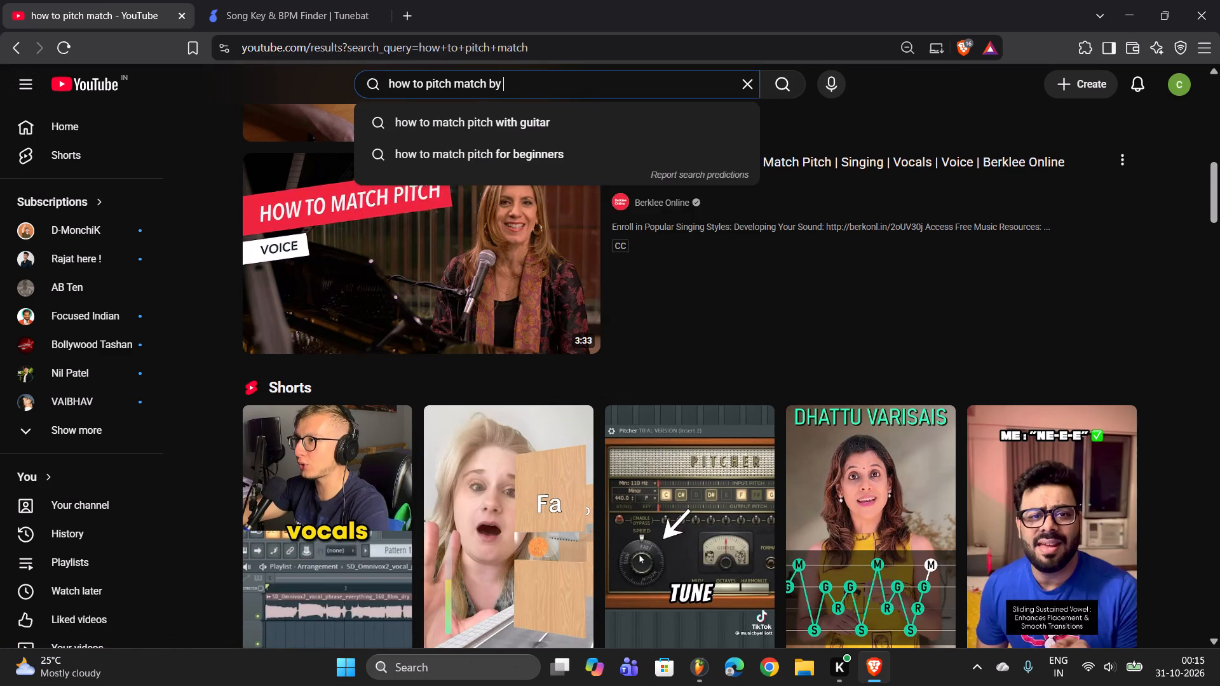
pyautogui.write('k')
pyautogui.write('ey')
pyautogui.press('space')
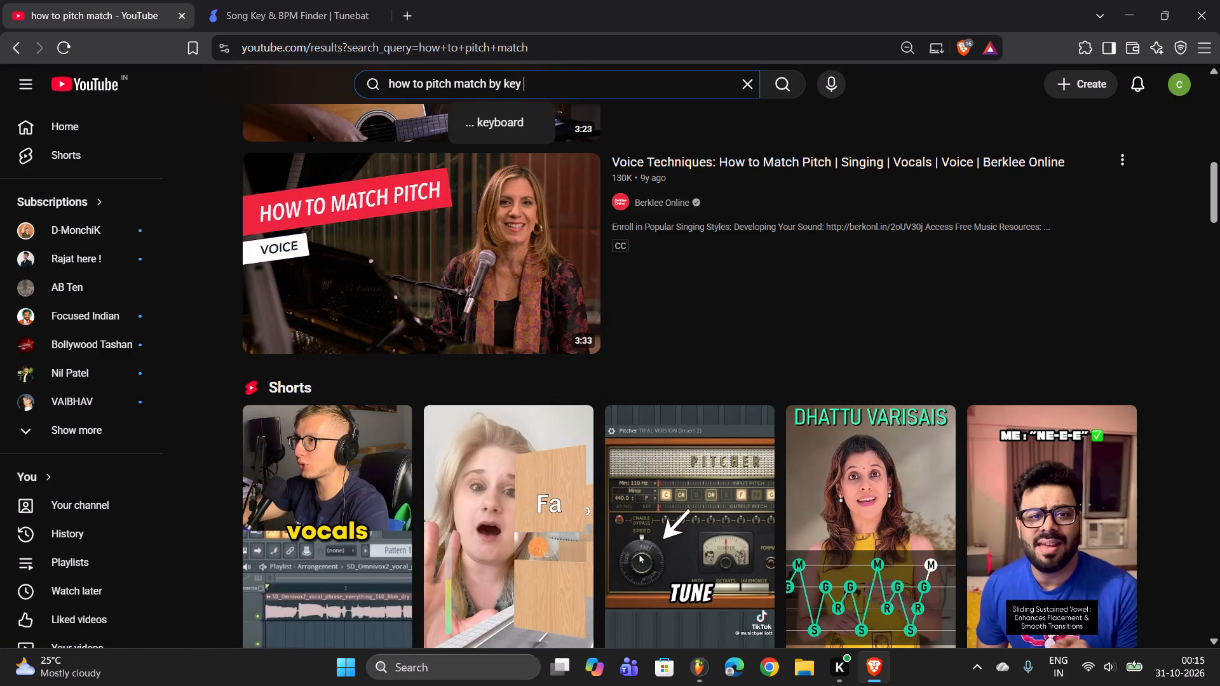
pyautogui.press('t')
pyautogui.write('o')
pyautogui.press('space')
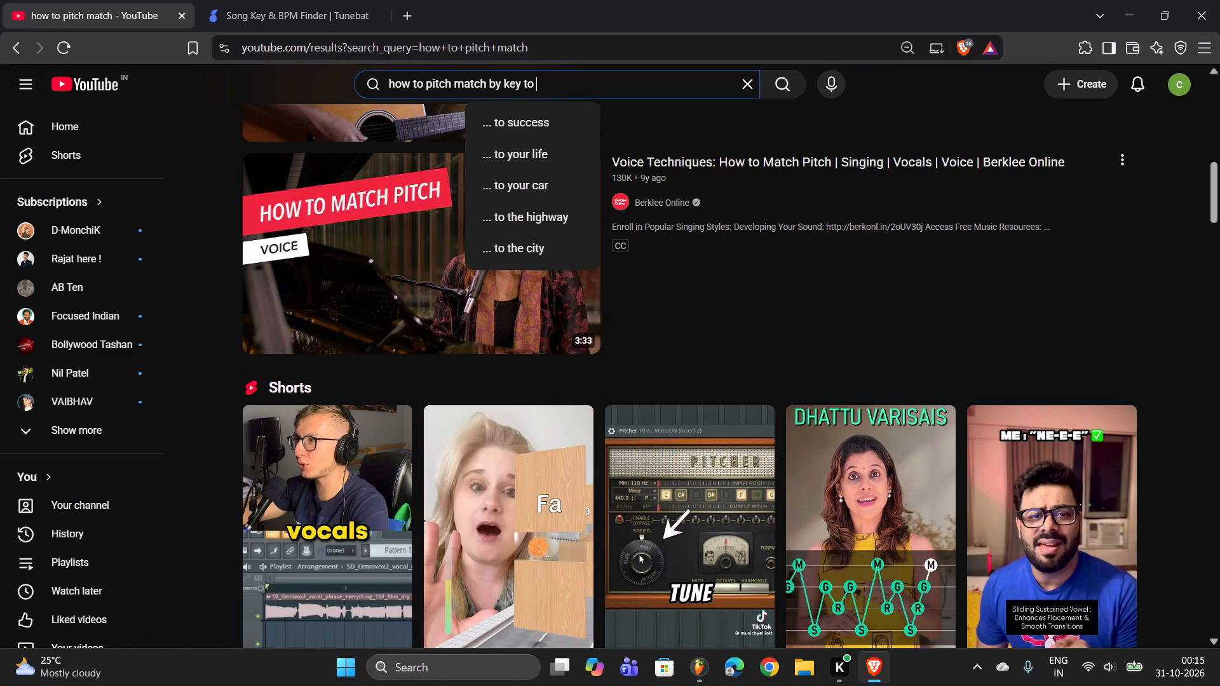
pyautogui.write('samp')
pyautogui.write('lk')
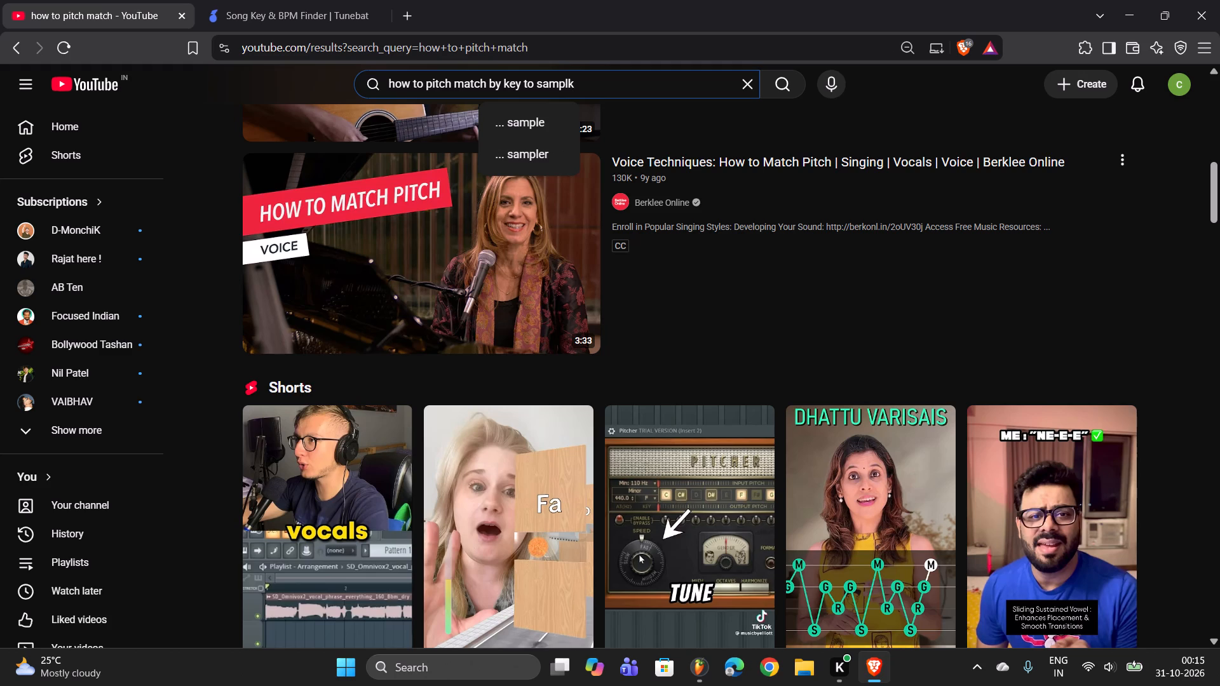
pyautogui.press('BackSpace')
pyautogui.press('BackSpace')
pyautogui.press('l')
pyautogui.press('e')
pyautogui.press('Return')
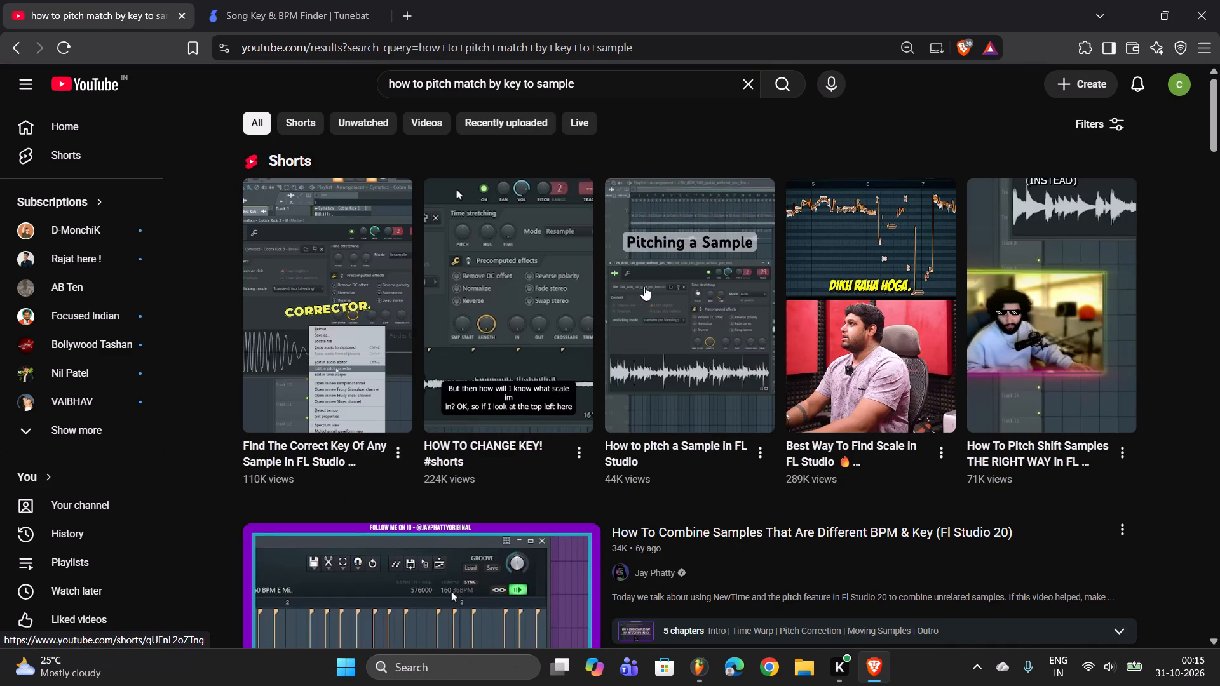
# Watch the short "How to pitch a Sample in FL Studio" and return to the search results.
pyautogui.click(686, 283)
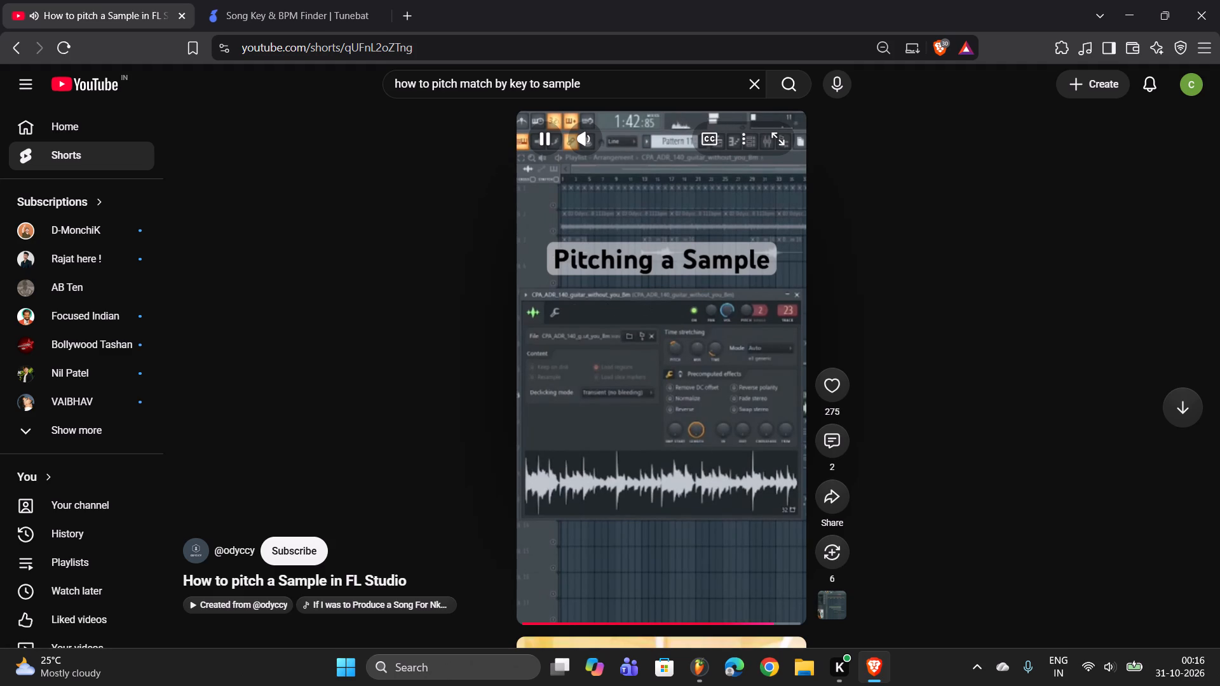
pyautogui.click(18, 48)
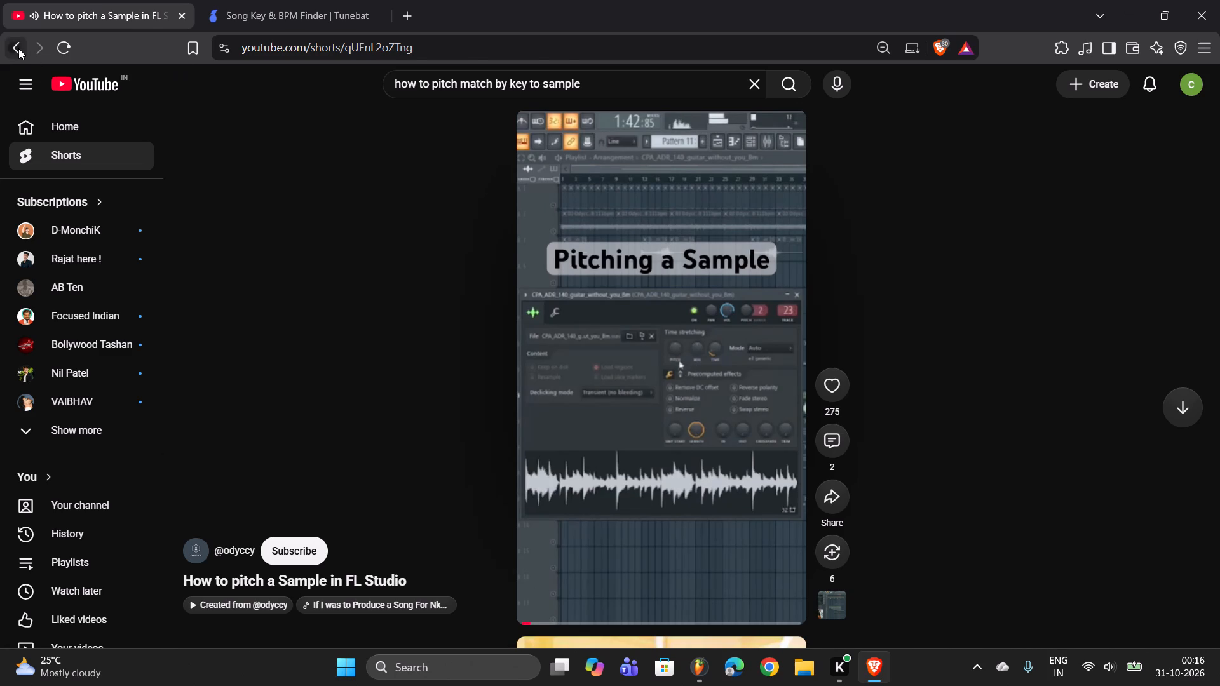
# Browse the search results and open Drishticone Productions' video "How To Find The PITCH or KEY of Any Sample".
pyautogui.scroll(-6, 504, 370)
pyautogui.scroll(2, 477, 369)
pyautogui.scroll(-2, 477, 368)
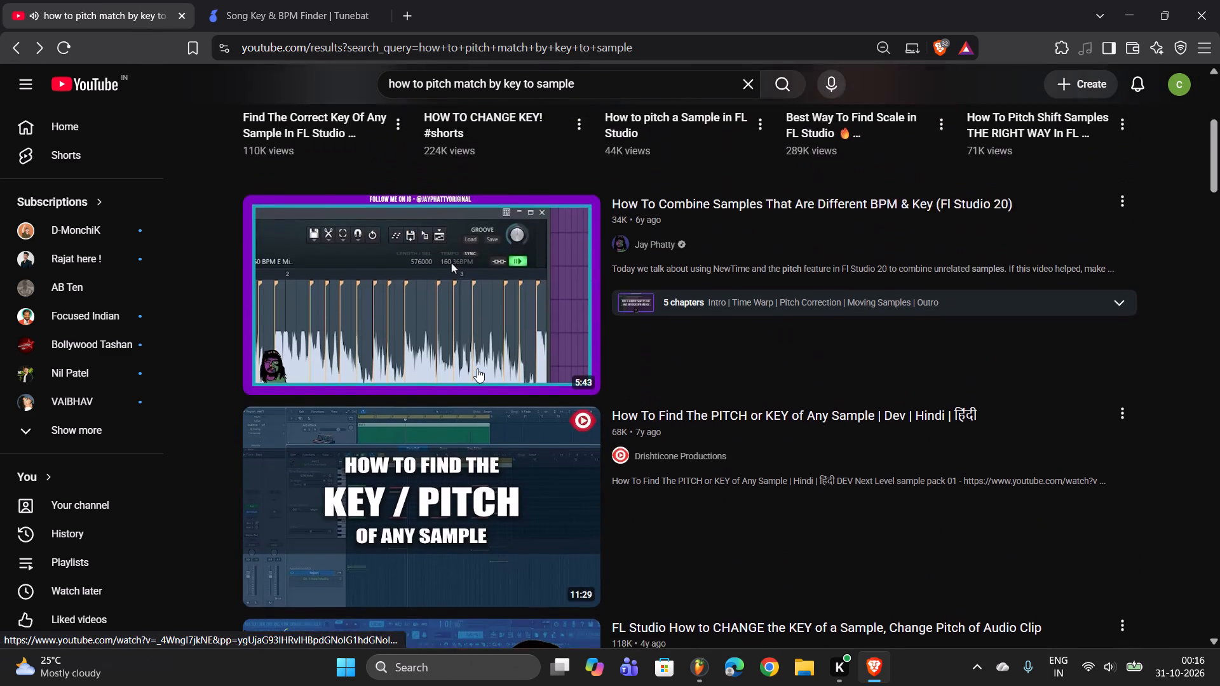
pyautogui.scroll(-2, 477, 368)
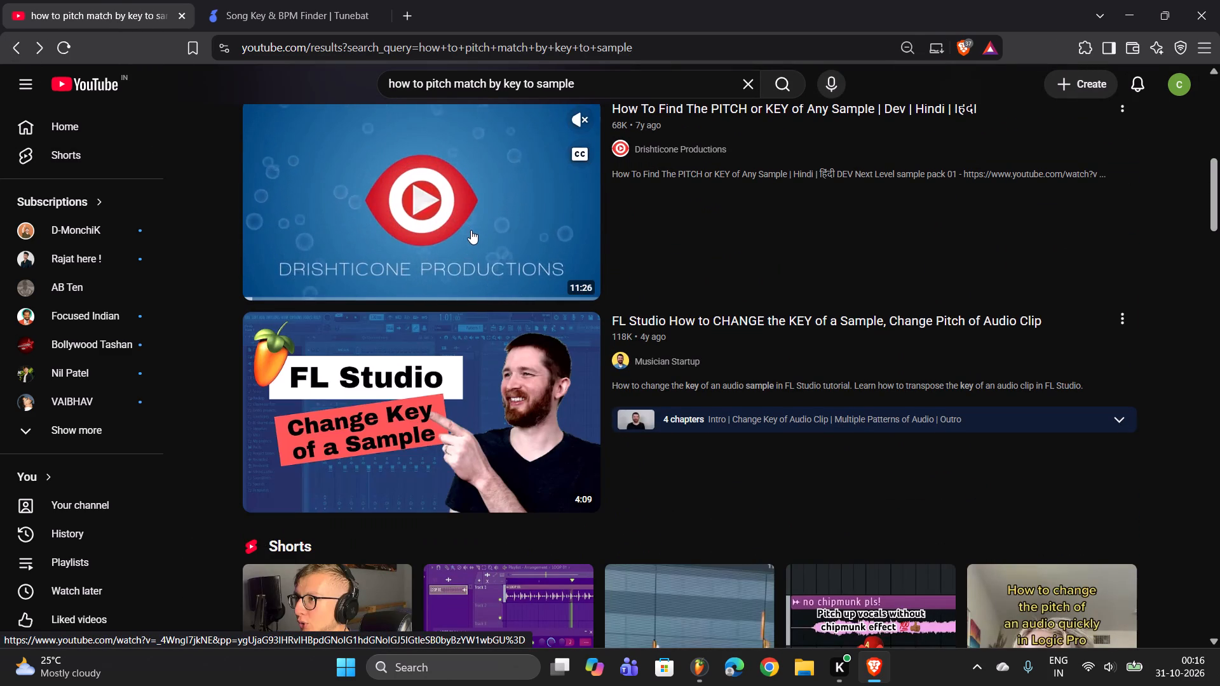
pyautogui.click(471, 230)
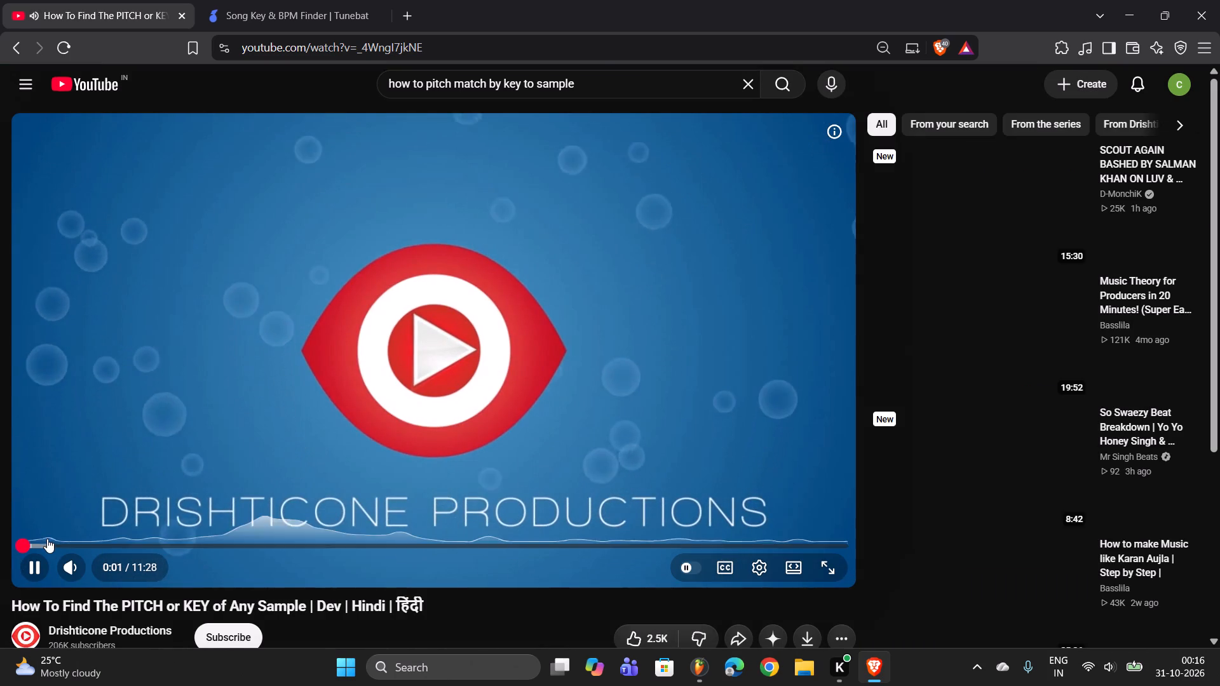
# Adjust the video's volume, skim forward through its key-finding demonstration to about 4:53 and pause it.
pyautogui.click(46, 539)
pyautogui.click(142, 537)
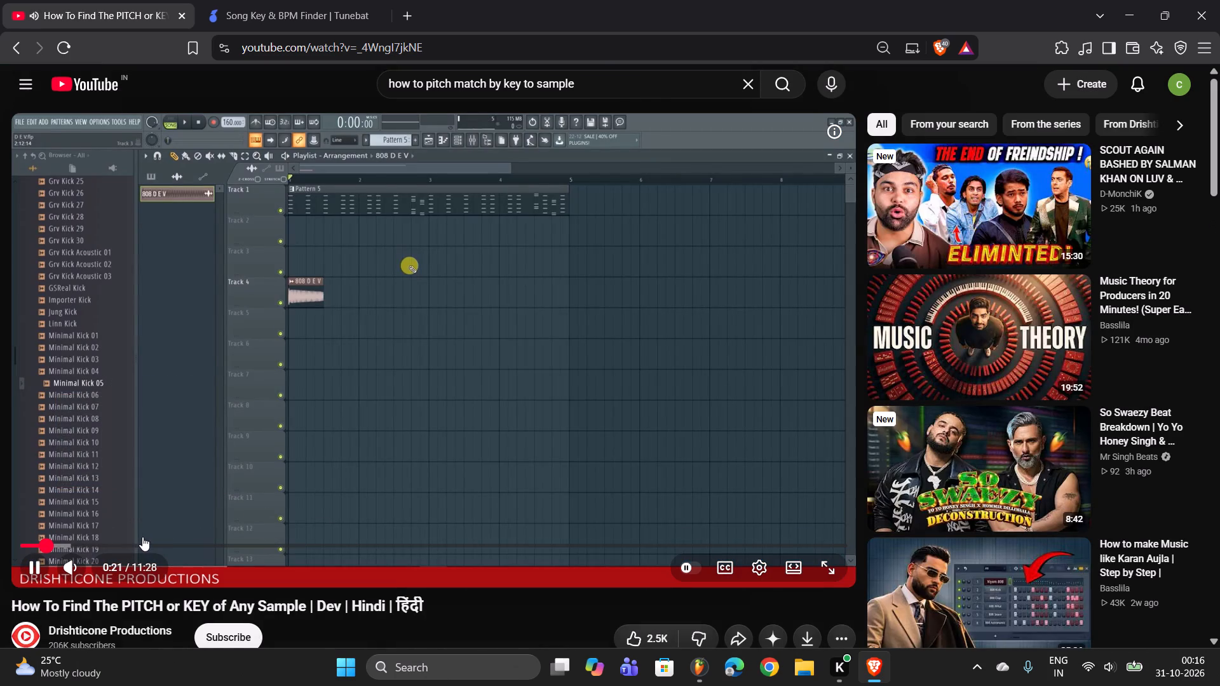
pyautogui.click(103, 567)
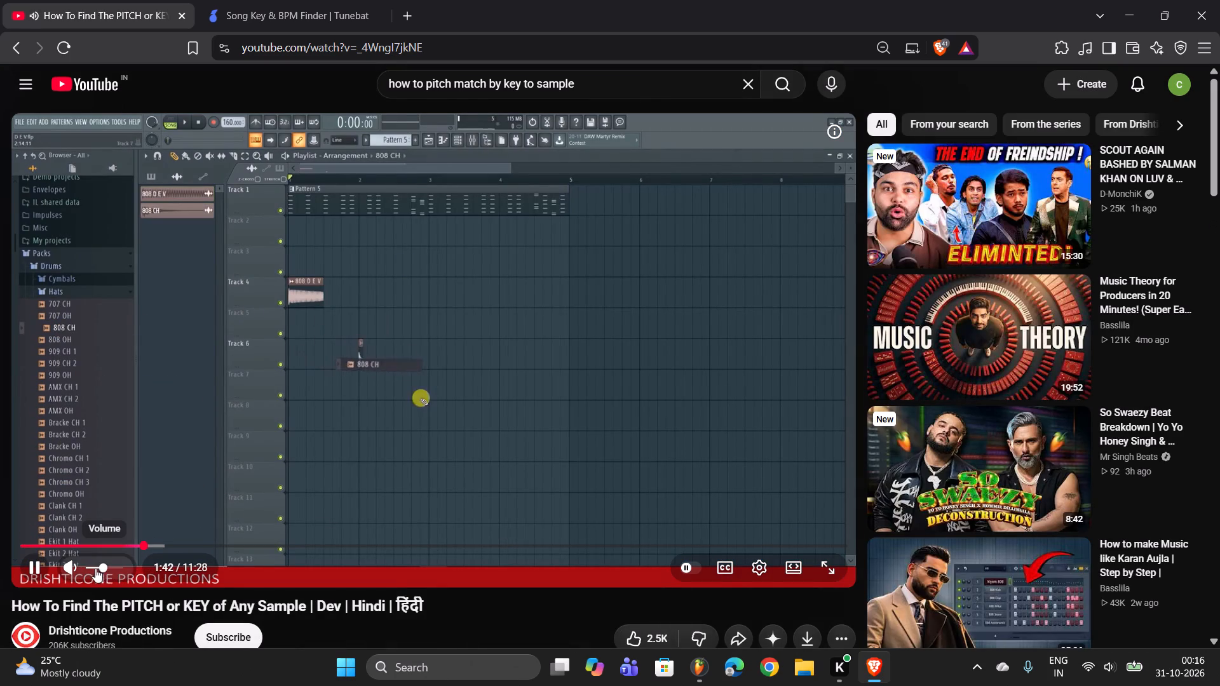
pyautogui.click(107, 569)
pyautogui.click(213, 546)
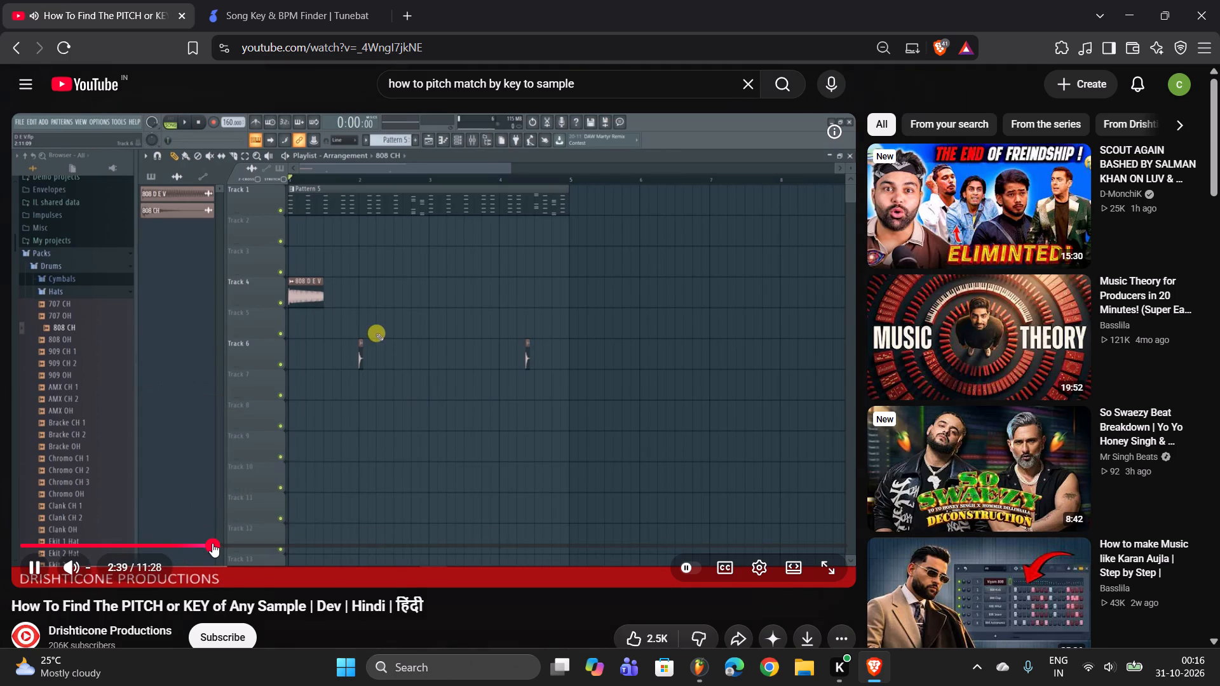
pyautogui.click(238, 546)
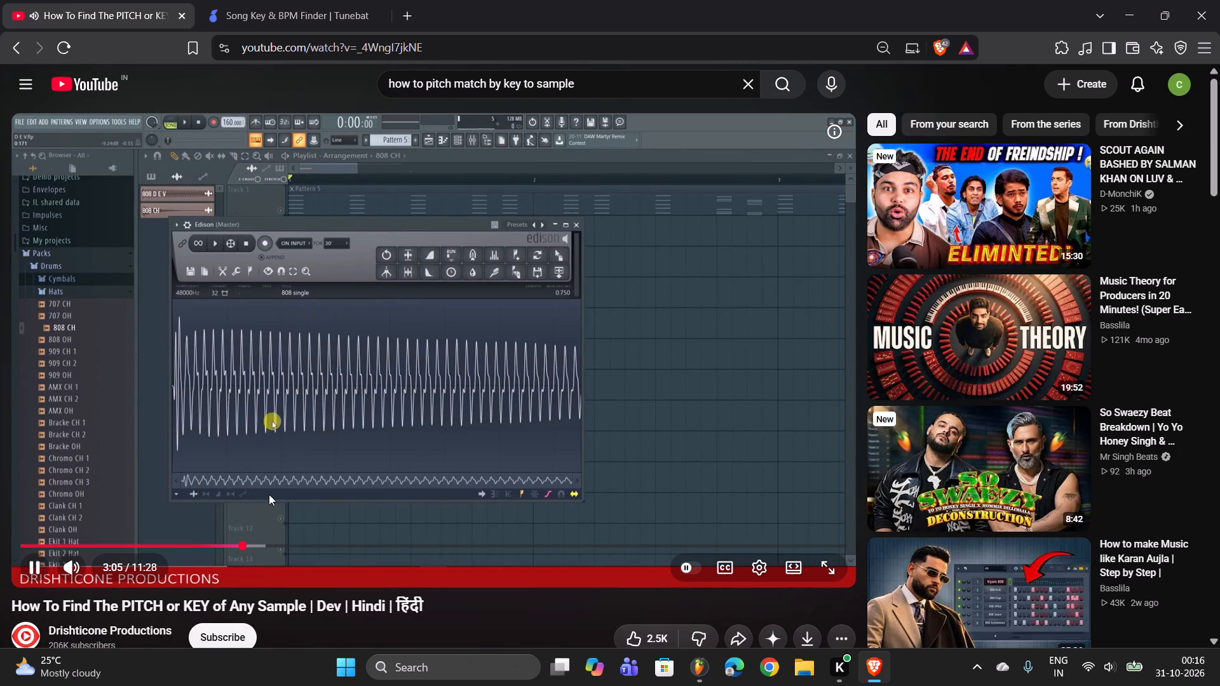
pyautogui.click(252, 546)
pyautogui.click(265, 541)
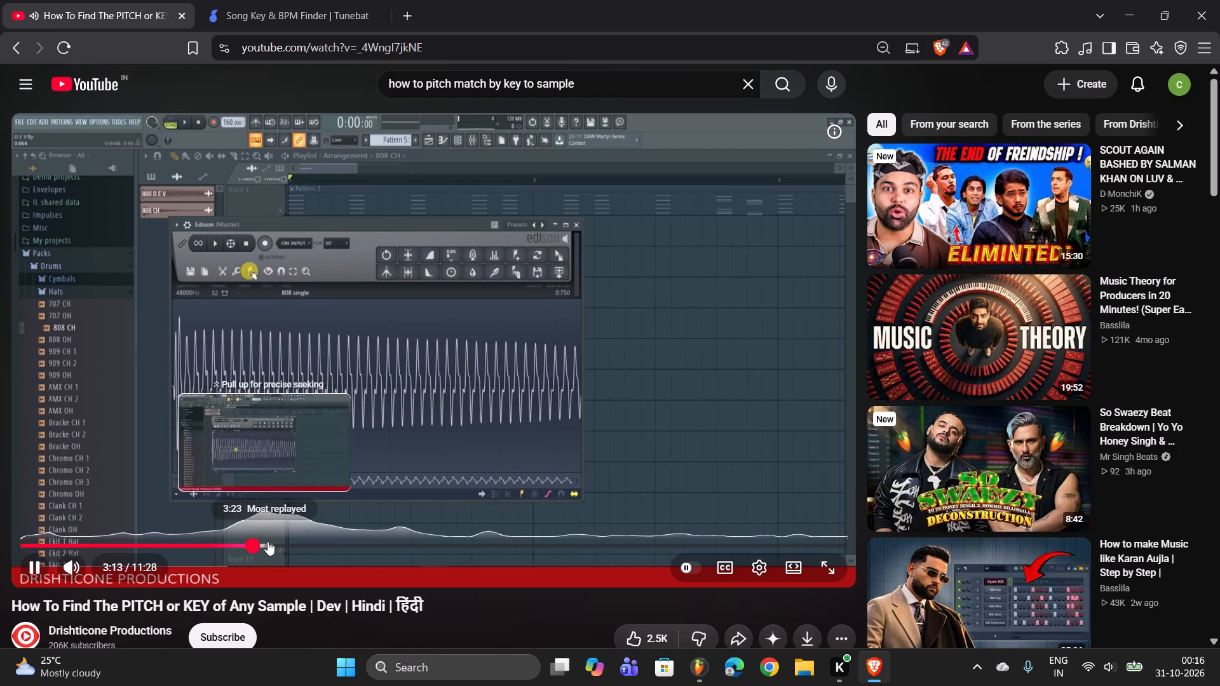
pyautogui.click(293, 541)
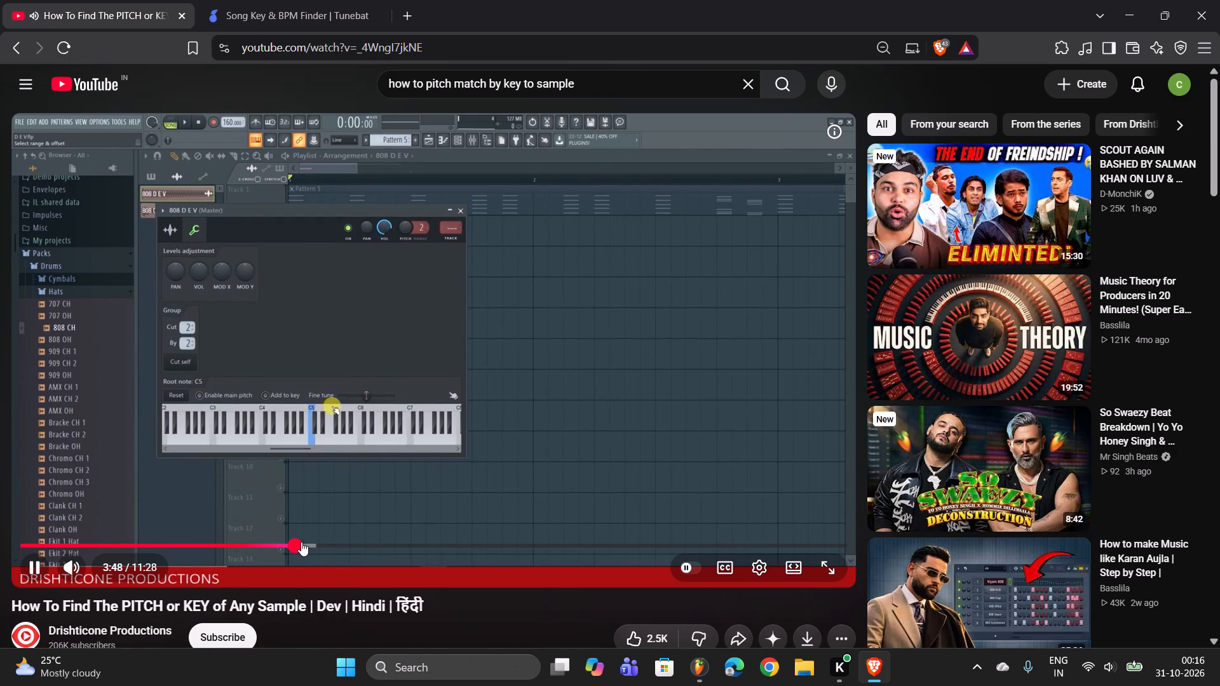
pyautogui.click(315, 541)
pyautogui.click(339, 542)
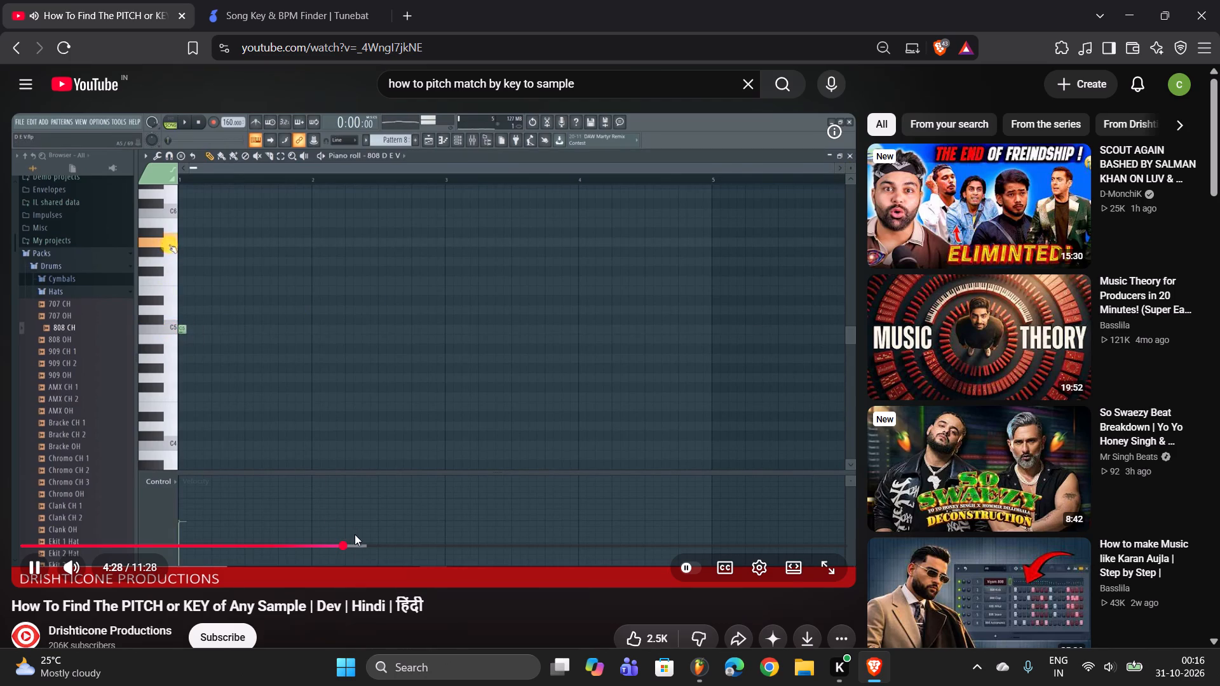
pyautogui.click(369, 542)
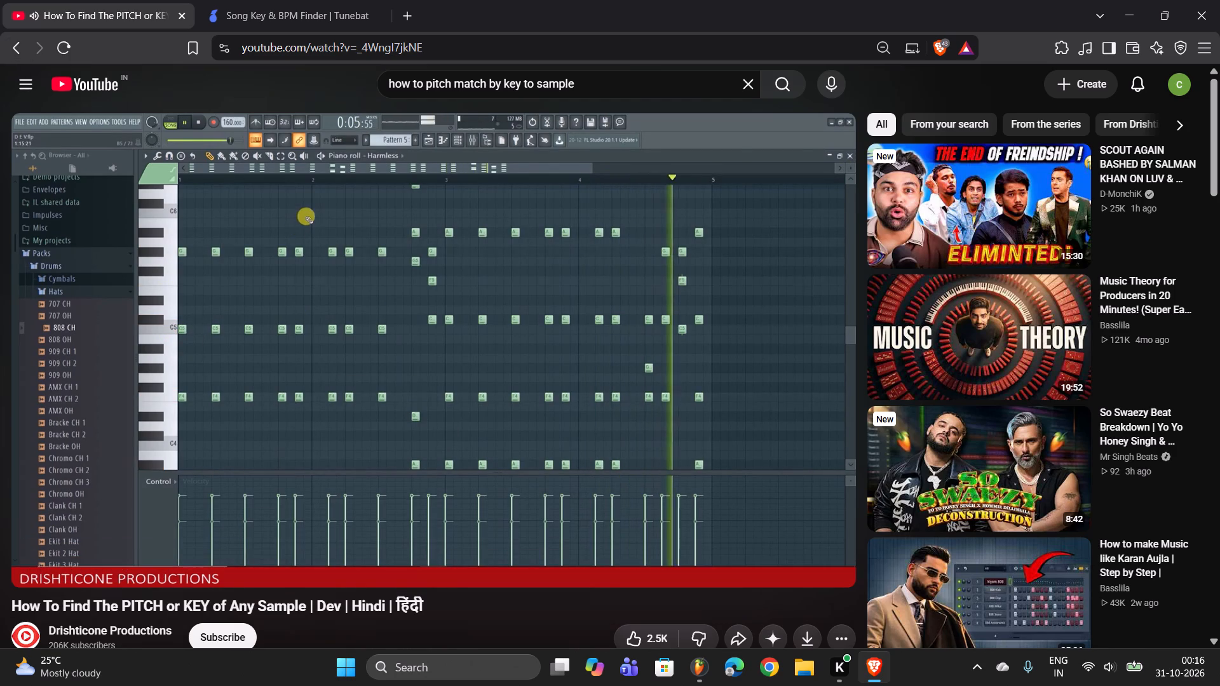
pyautogui.press('space')
# Search YouTube for "how to key match in sample".
pyautogui.click(753, 82)
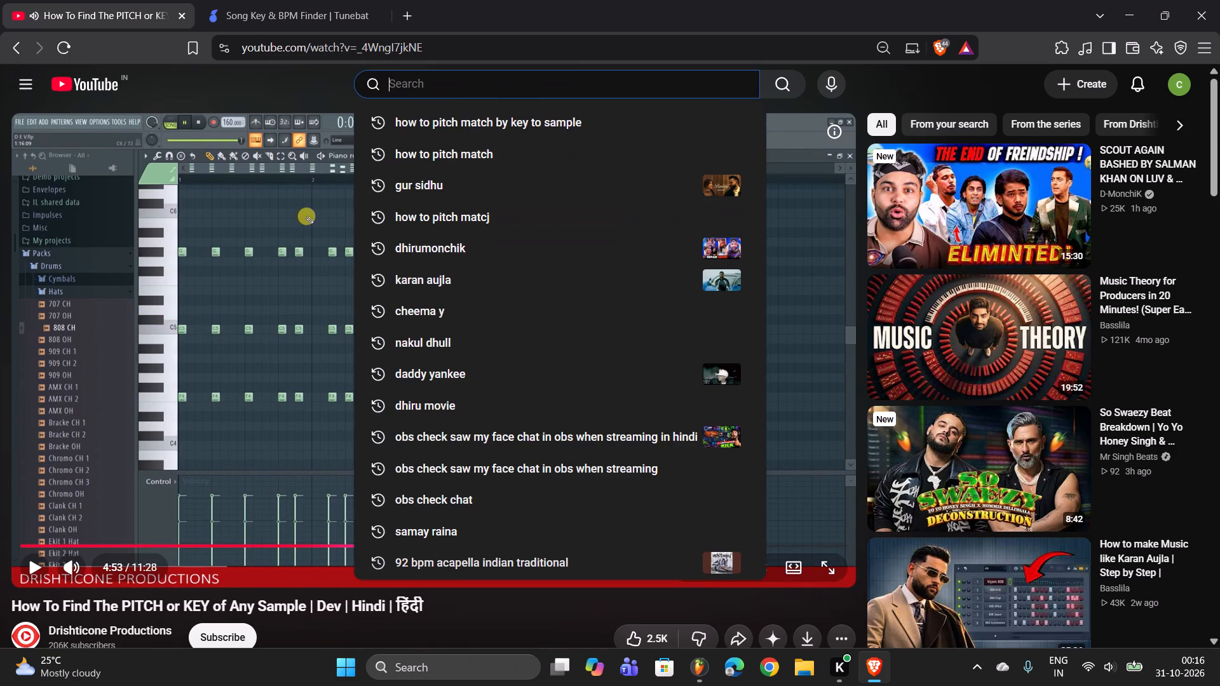
pyautogui.write('how to key matcj')
pyautogui.press('BackSpace')
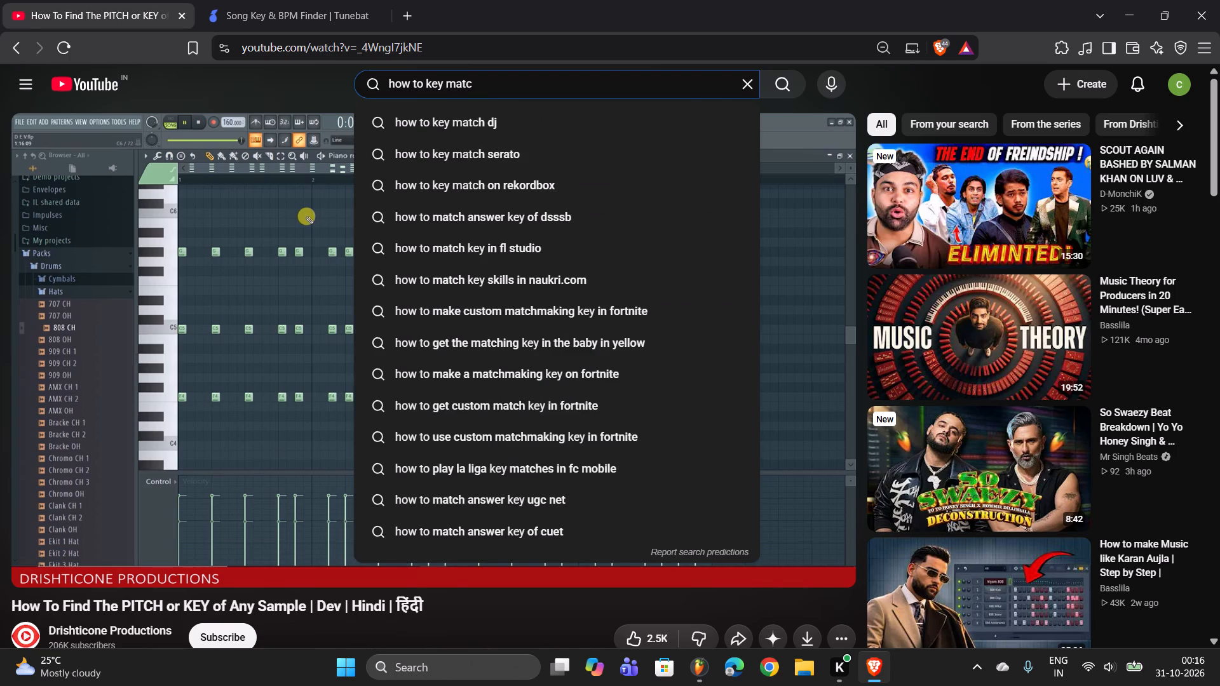
pyautogui.write('h in sampl')
pyautogui.press('e')
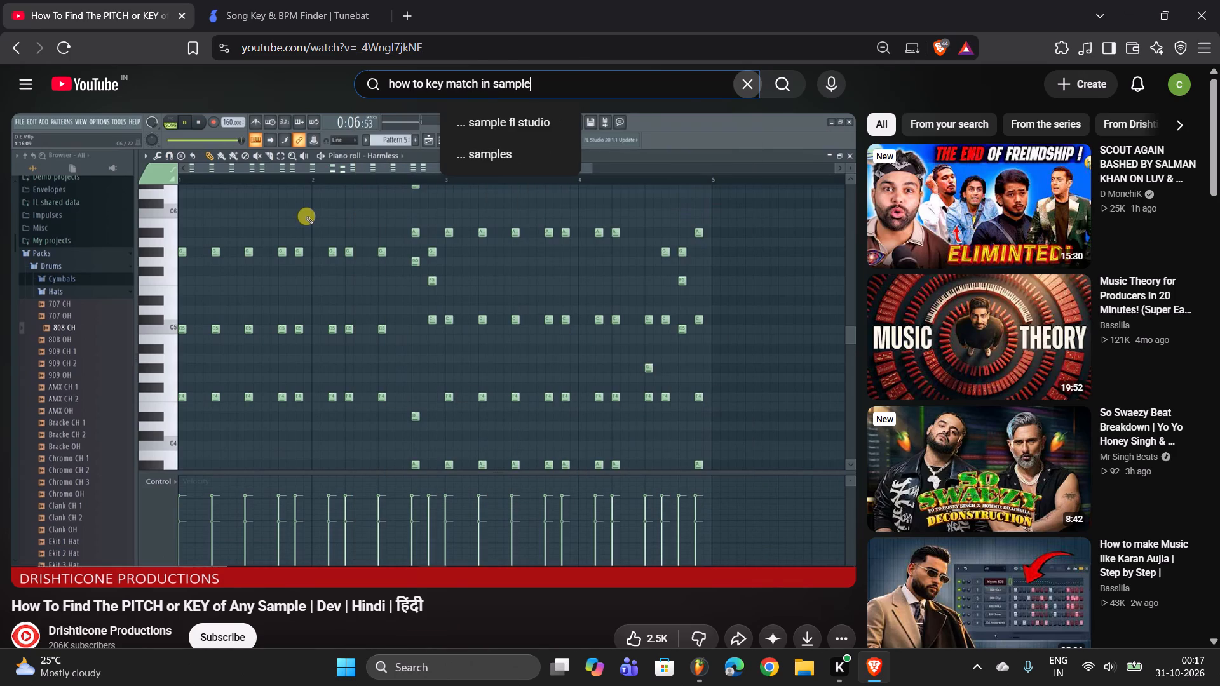
pyautogui.press('Return')
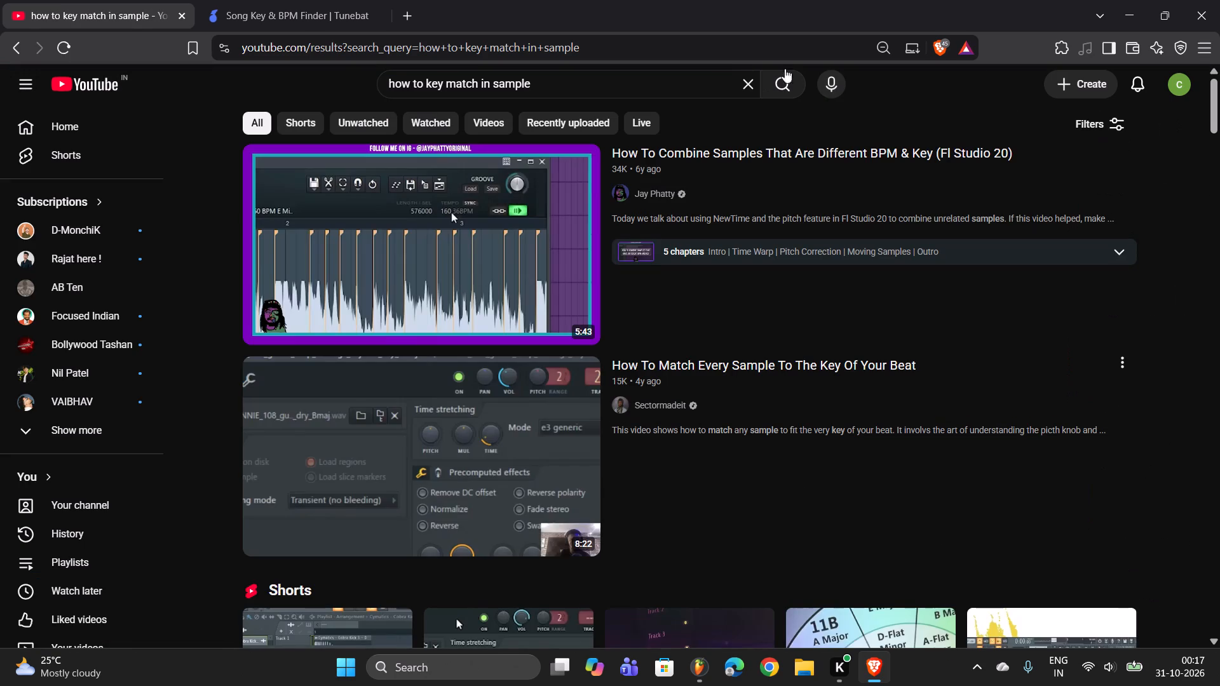
# Open Sectormadeit's video "How To Match Every Sample To The Key Of Your Beat", watch from the "Pitch correction techniques" chapter and pause it.
pyautogui.click(510, 403)
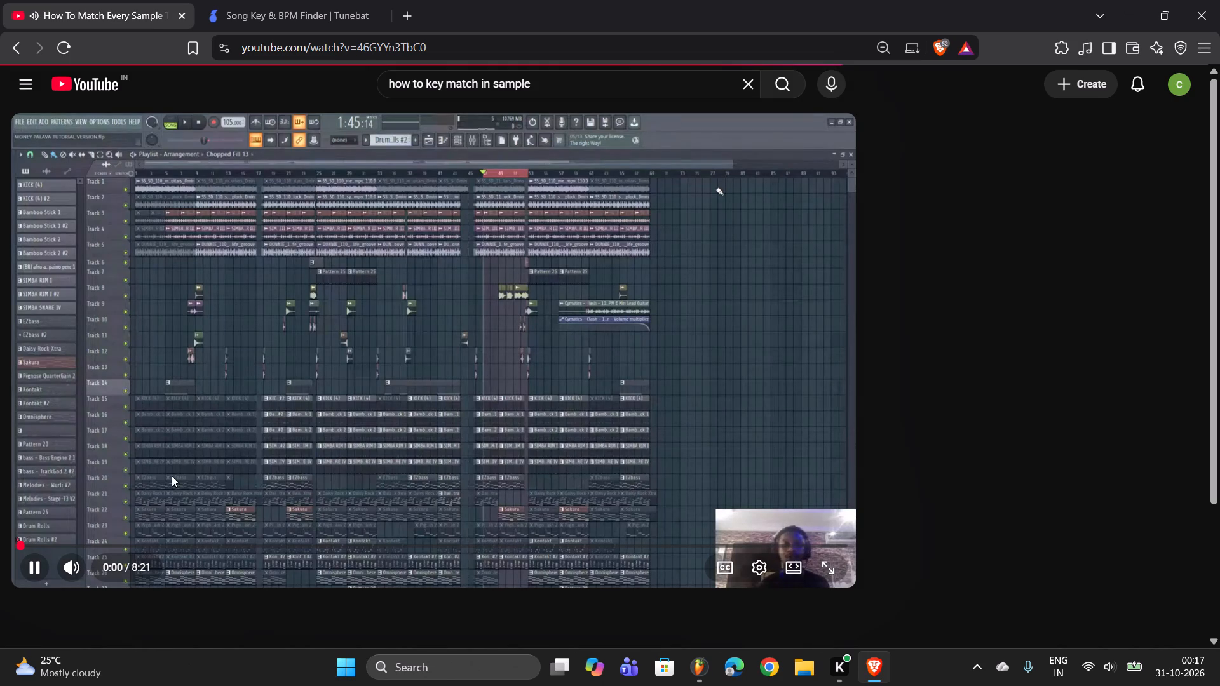
pyautogui.click(43, 546)
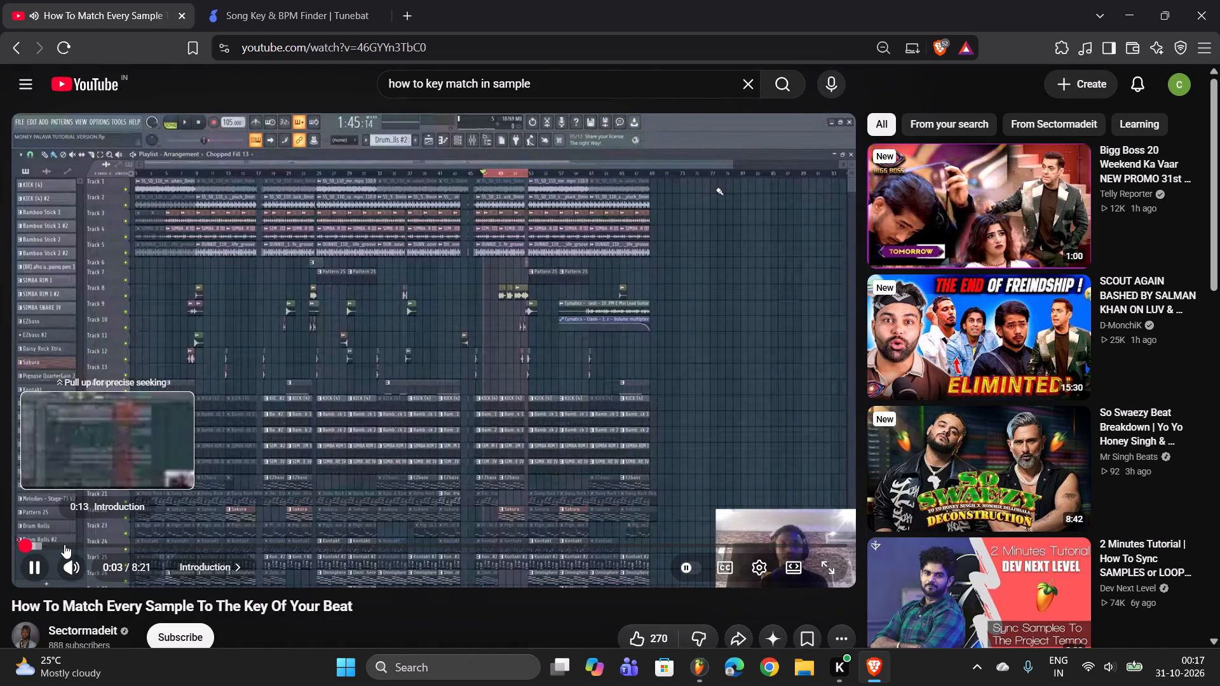
pyautogui.click(97, 540)
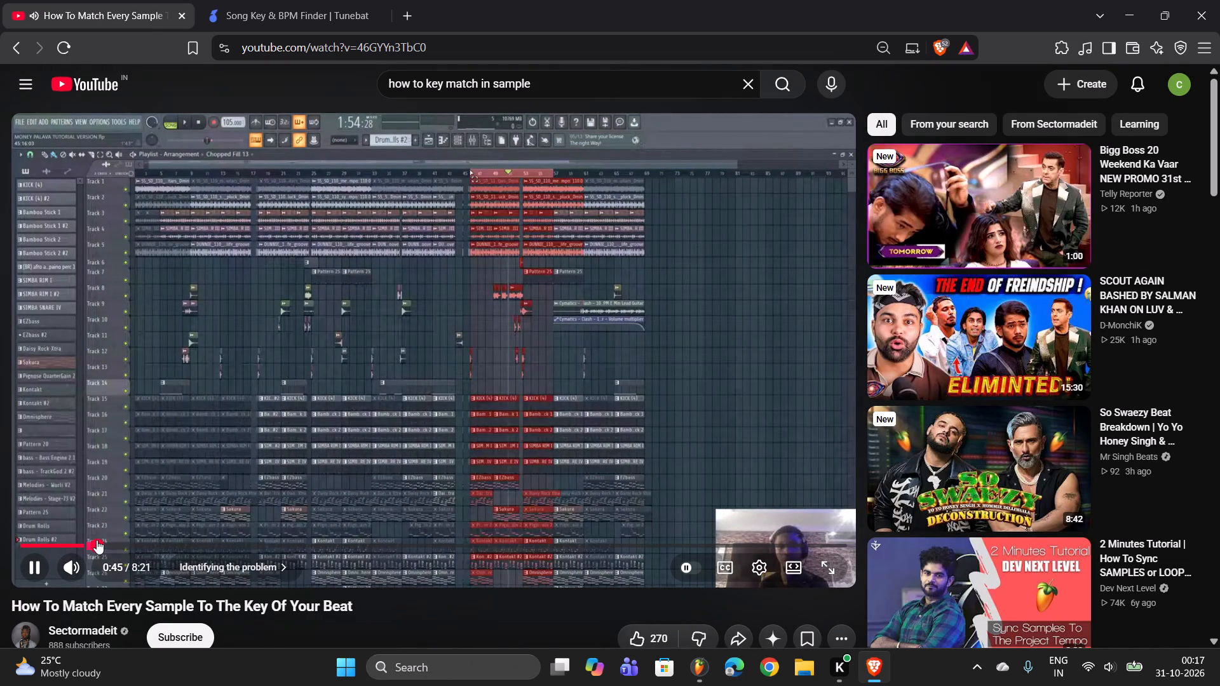
pyautogui.click(219, 562)
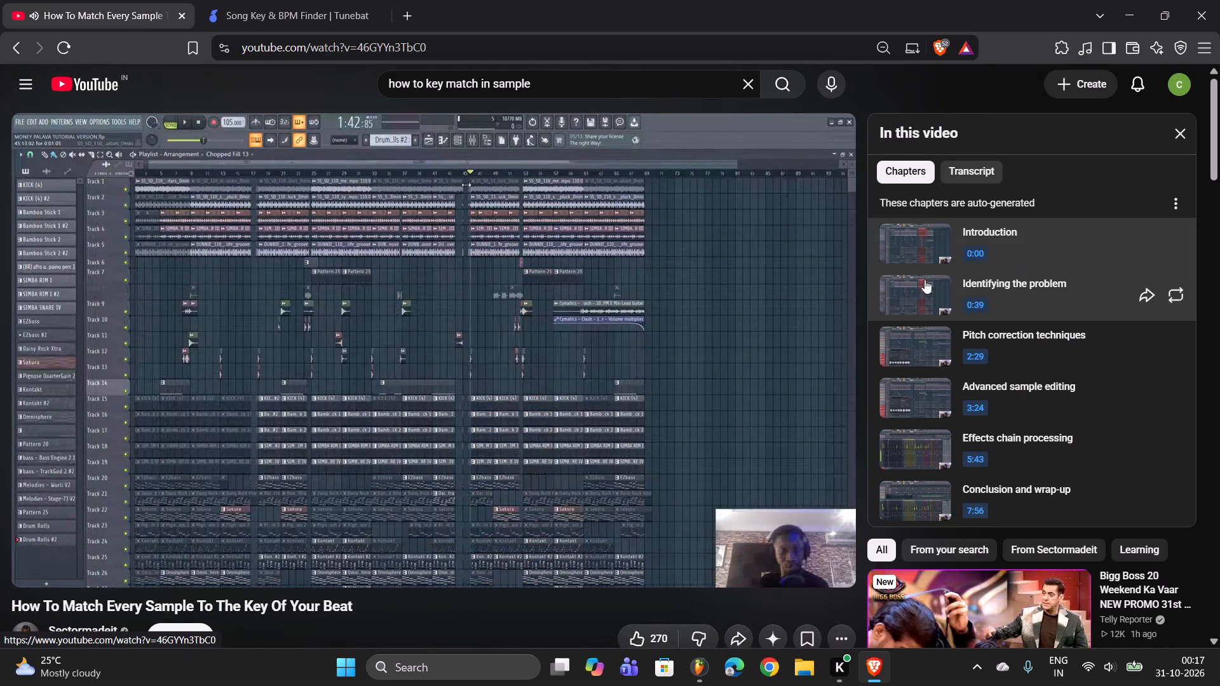
pyautogui.click(937, 345)
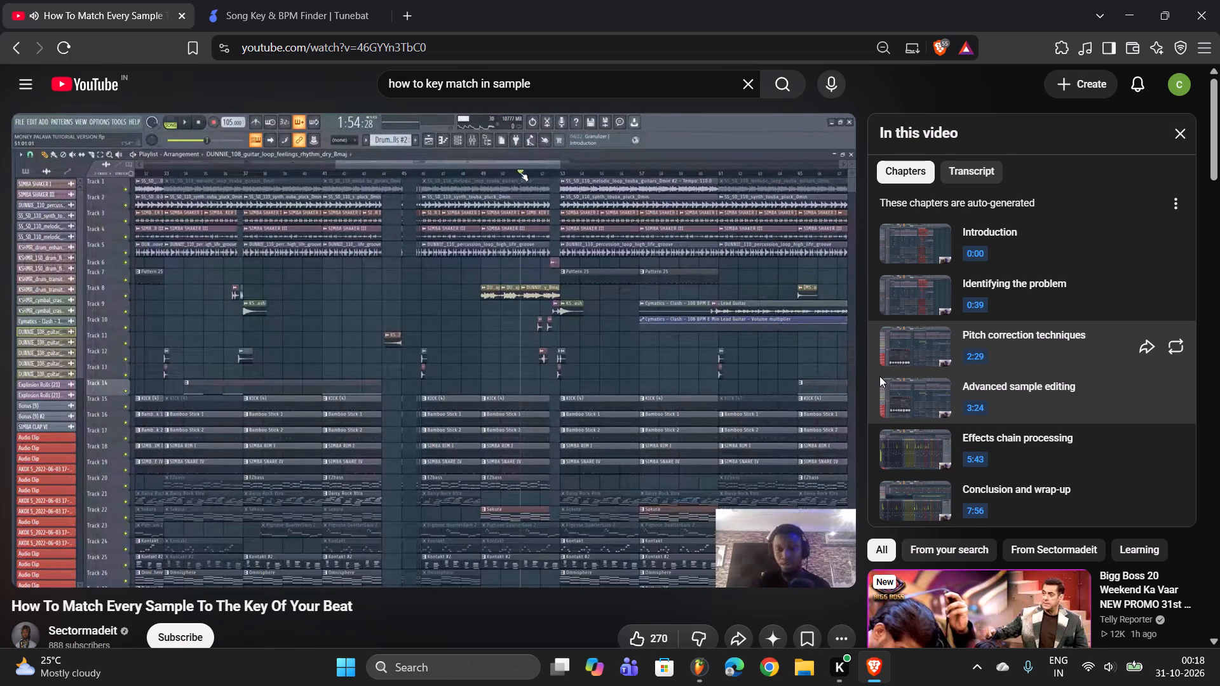
pyautogui.press('space')
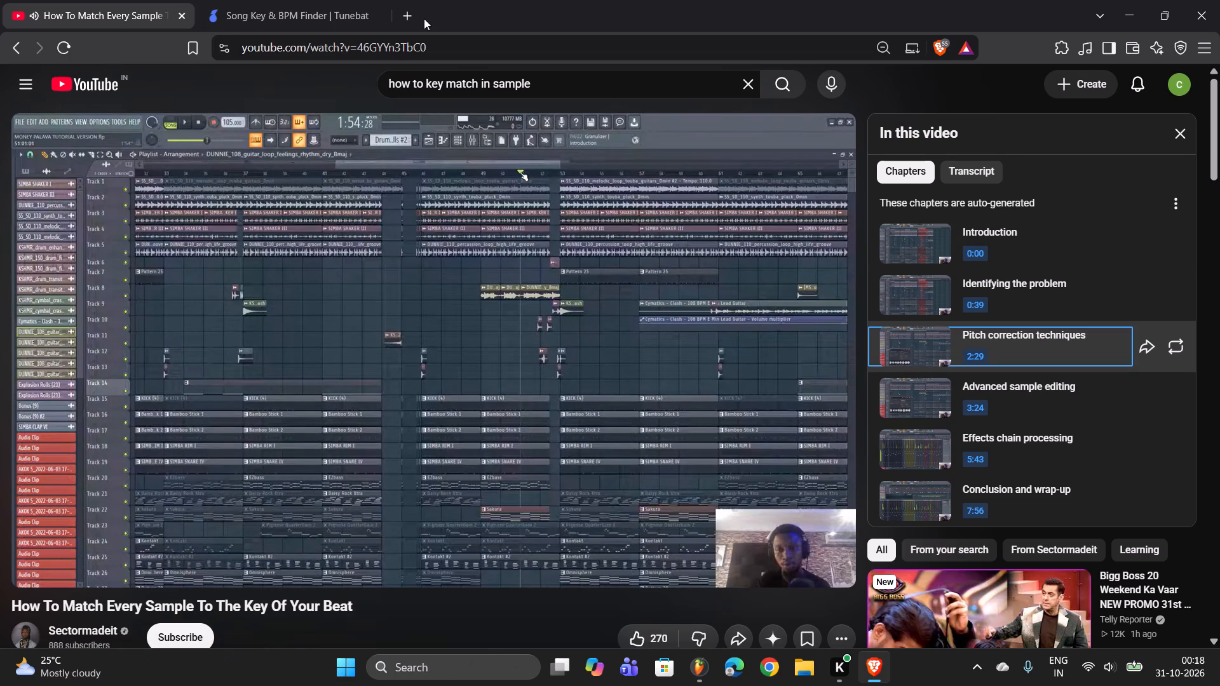
# Open a new browser tab and copy the Tamil acapella's key, "G minor", from the Tunebat analyzer results.
pyautogui.click(406, 10)
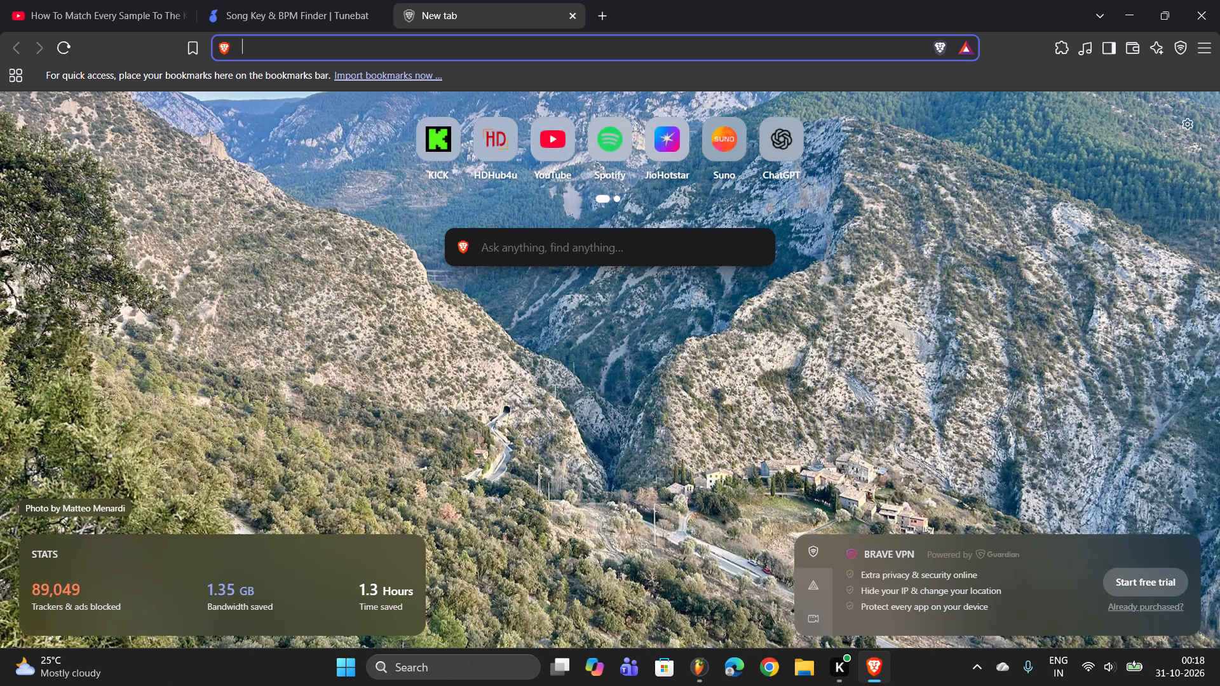
pyautogui.click(316, 0)
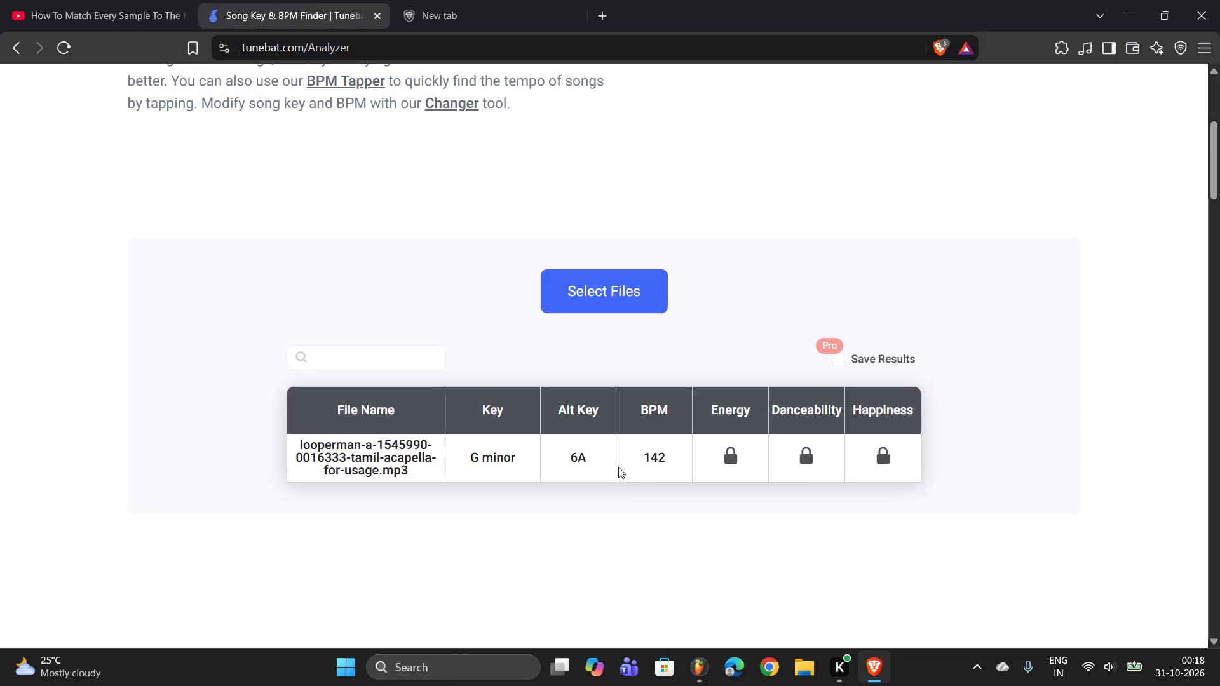
pyautogui.moveTo(470, 454); pyautogui.dragTo(547, 454)
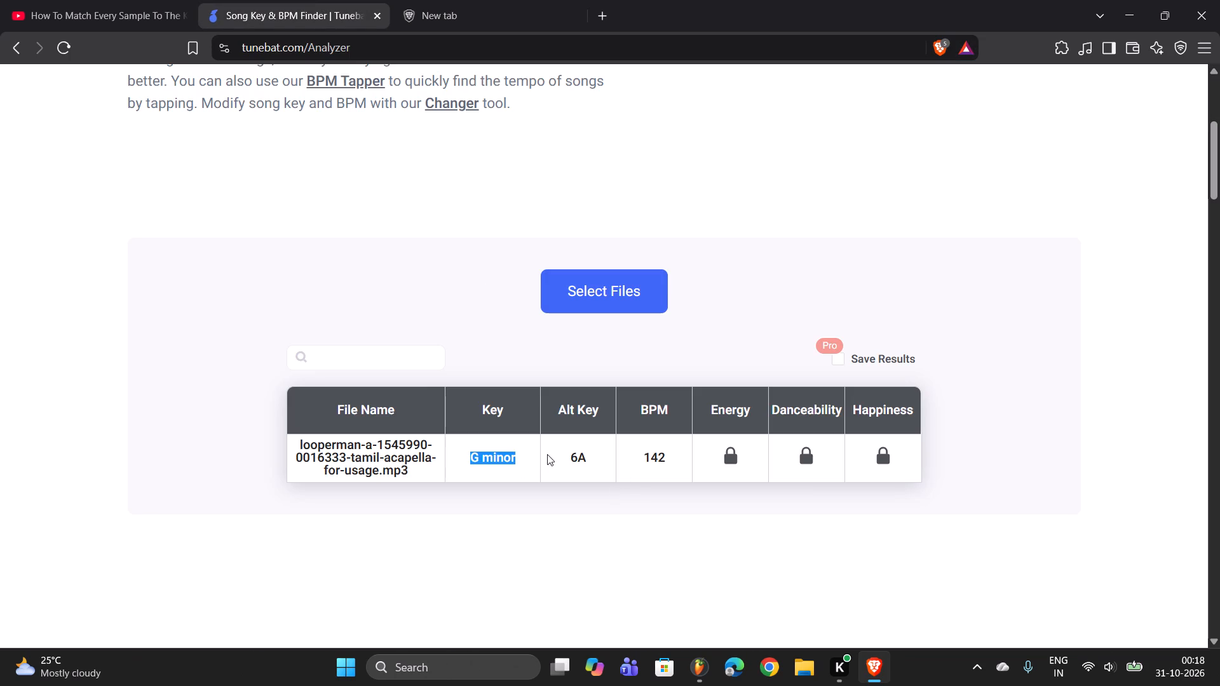
pyautogui.hotkey('ctrl', 'x')
pyautogui.hotkey('ctrl', 'c')
pyautogui.click(463, 6)
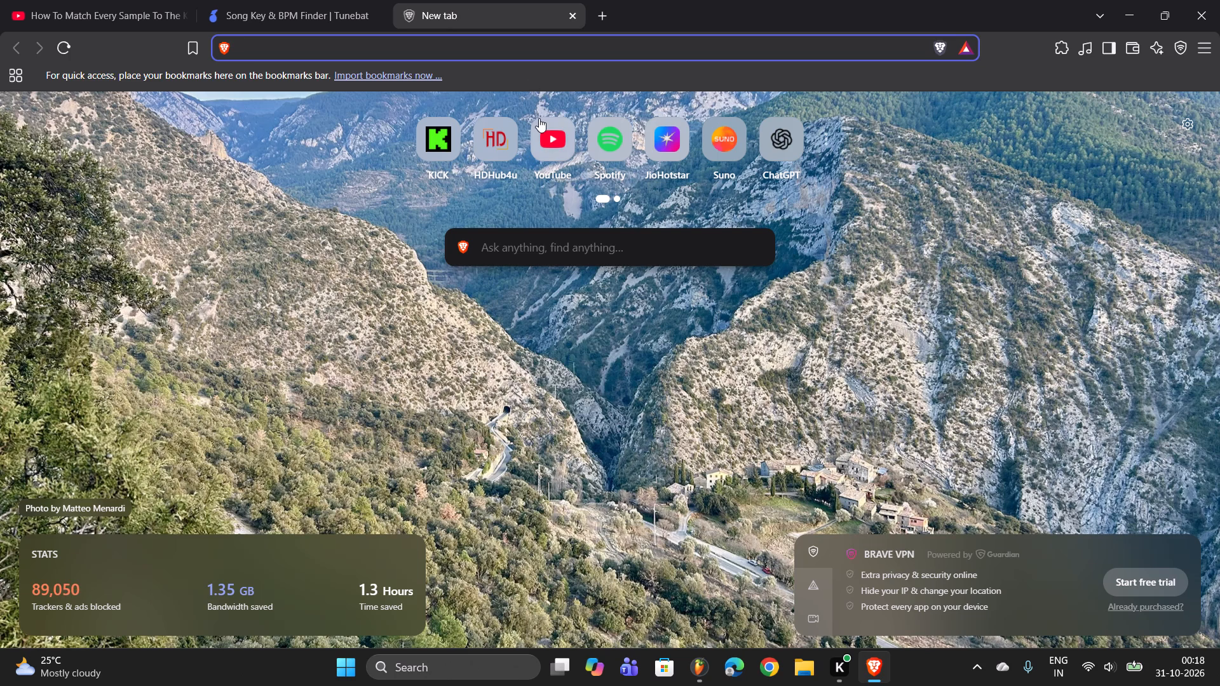
pyautogui.click(776, 144)
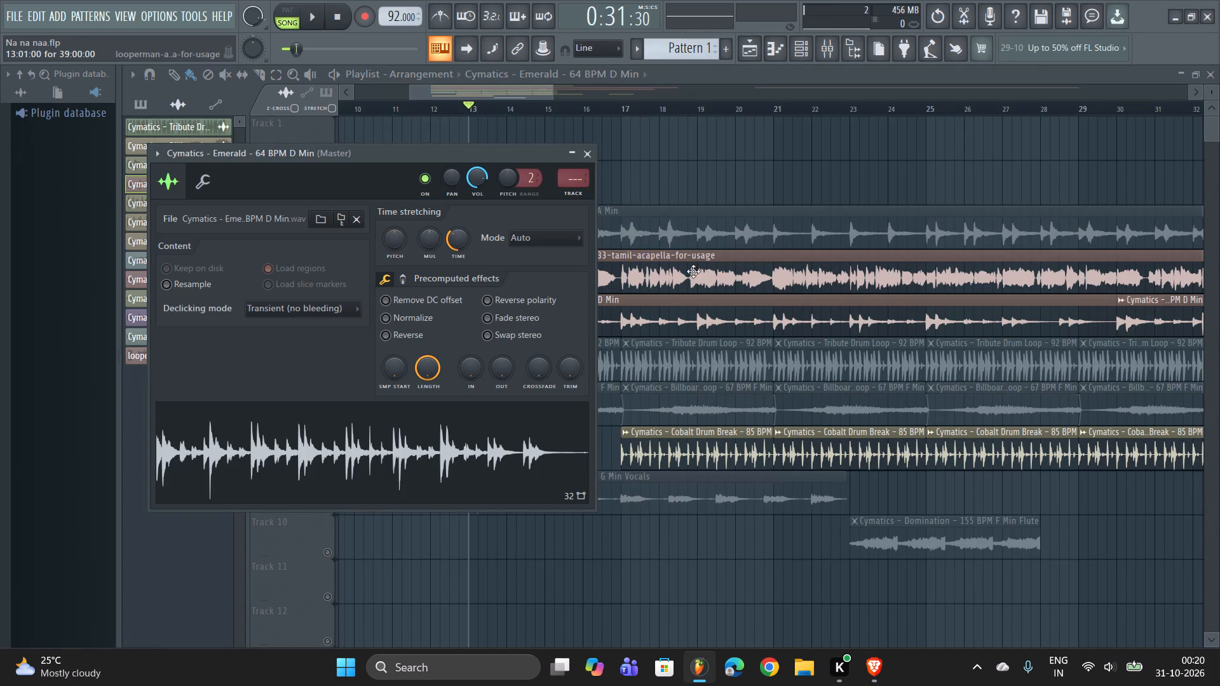
pyautogui.doubleClick(667, 272)
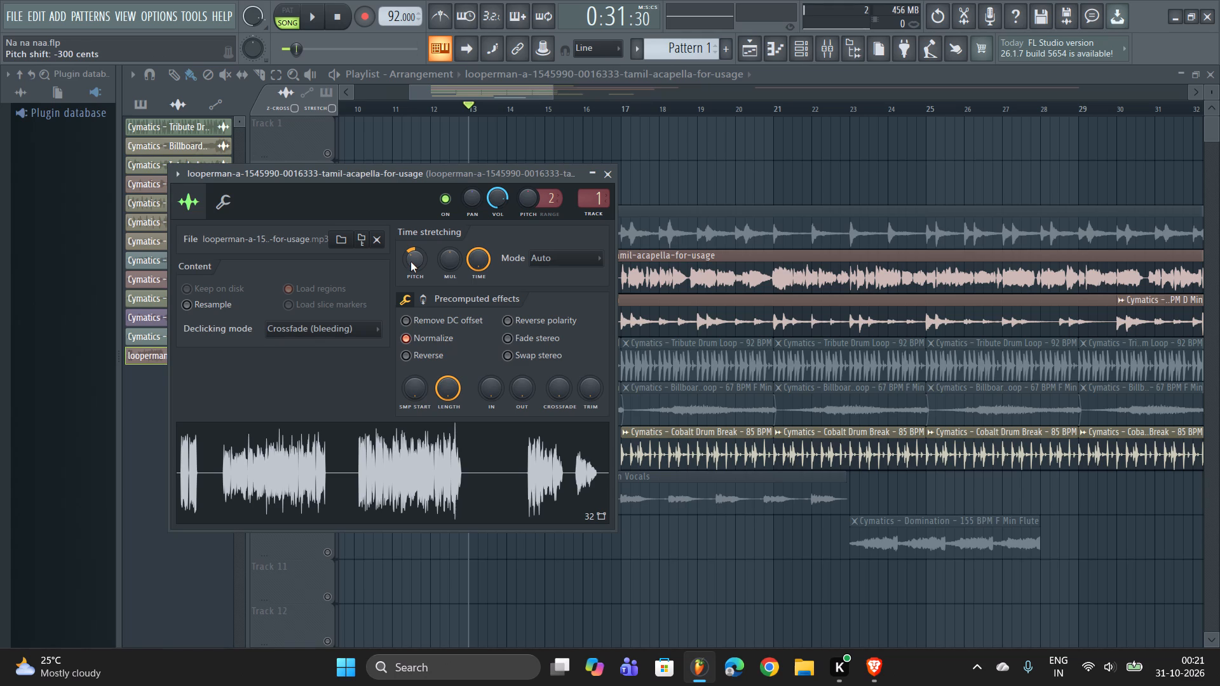
# Switch to ChatGPT in the browser and start a follow-up prompt with "in fl studio".
pyautogui.hotkey('alt', 'Tab')
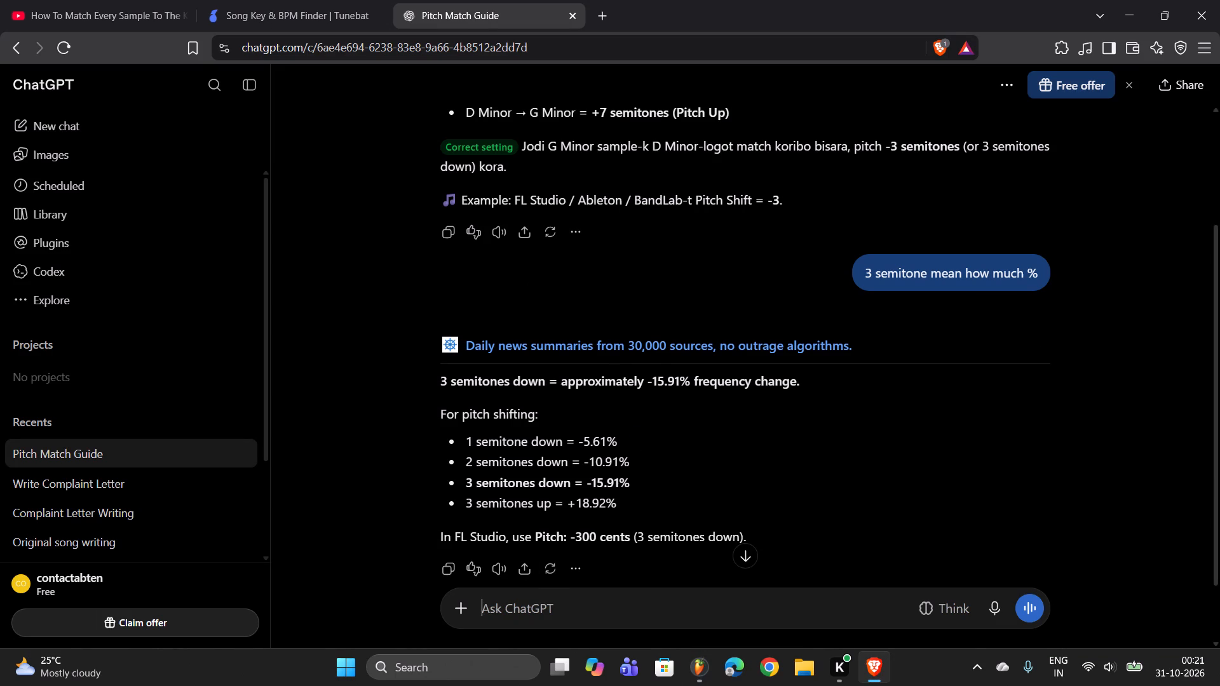
pyautogui.write('in fl')
pyautogui.press('space')
pyautogui.write('stideo')
pyautogui.press('BackSpace')
pyautogui.press('BackSpace')
pyautogui.press('BackSpace')
pyautogui.press('BackSpace')
pyautogui.write('udio')
pyautogui.press('space')
pyautogui.scroll(5, 464, 408)
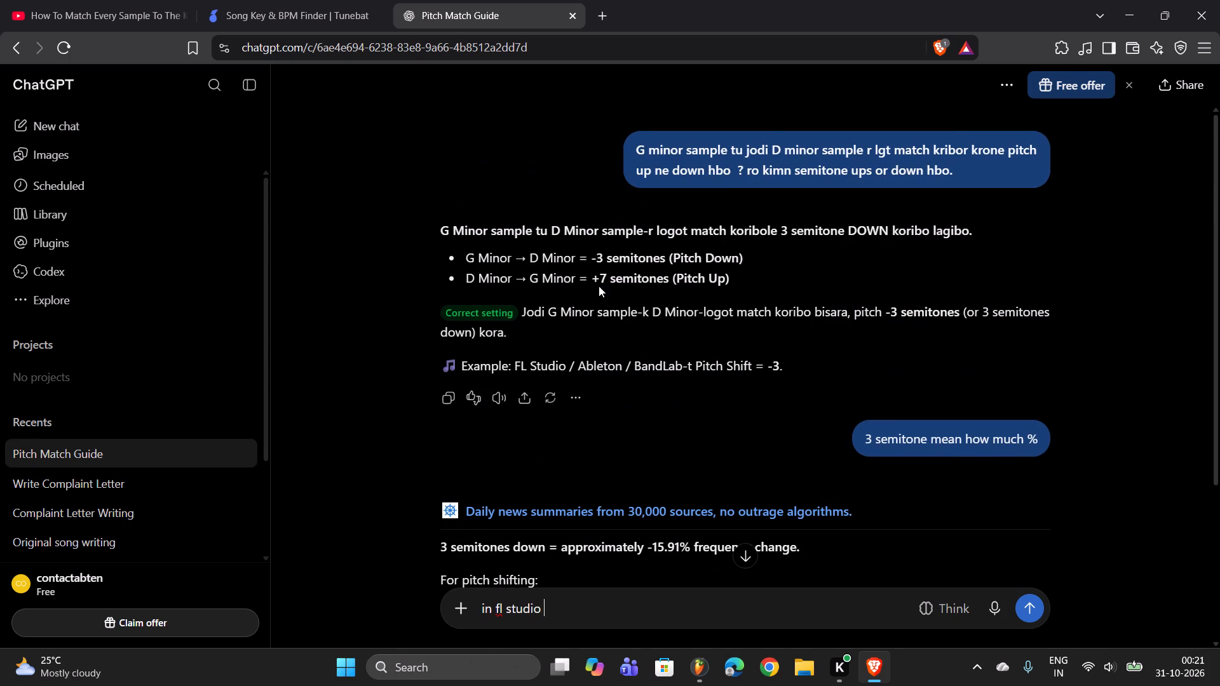
# In FL Studio, reopen the Tamil acapella's channel settings and capture a rectangular screenshot of its pitch shift readout.
pyautogui.hotkey('alt', 'Tab')
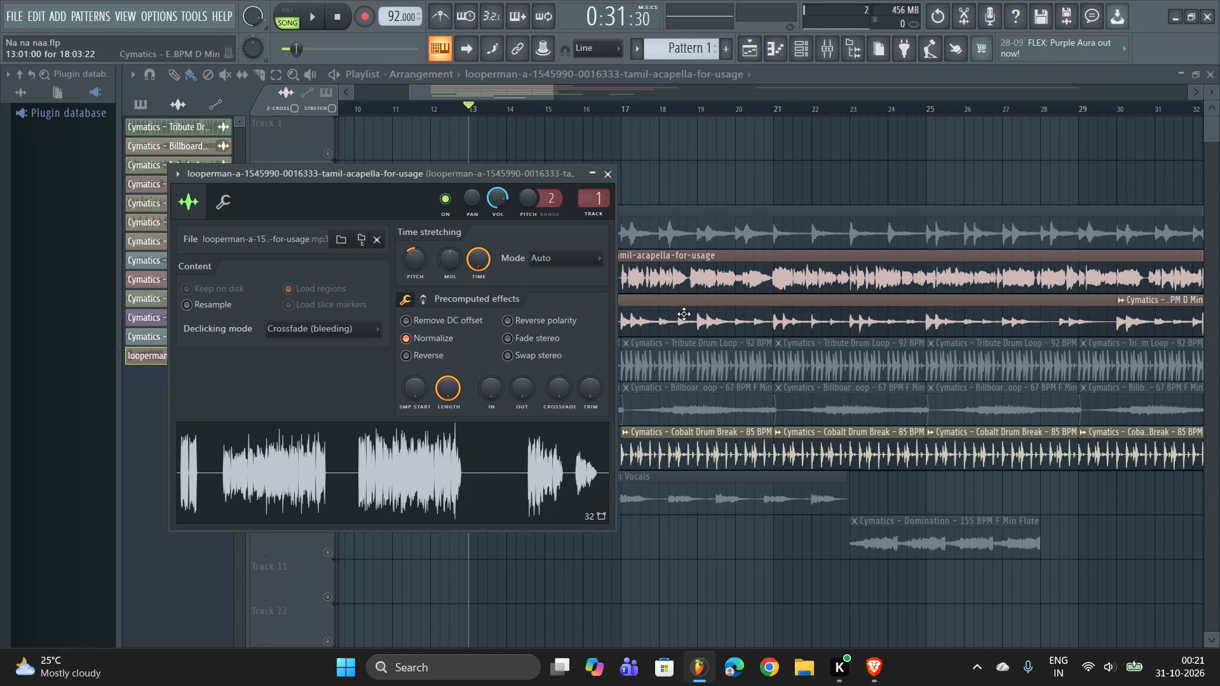
pyautogui.doubleClick(683, 314)
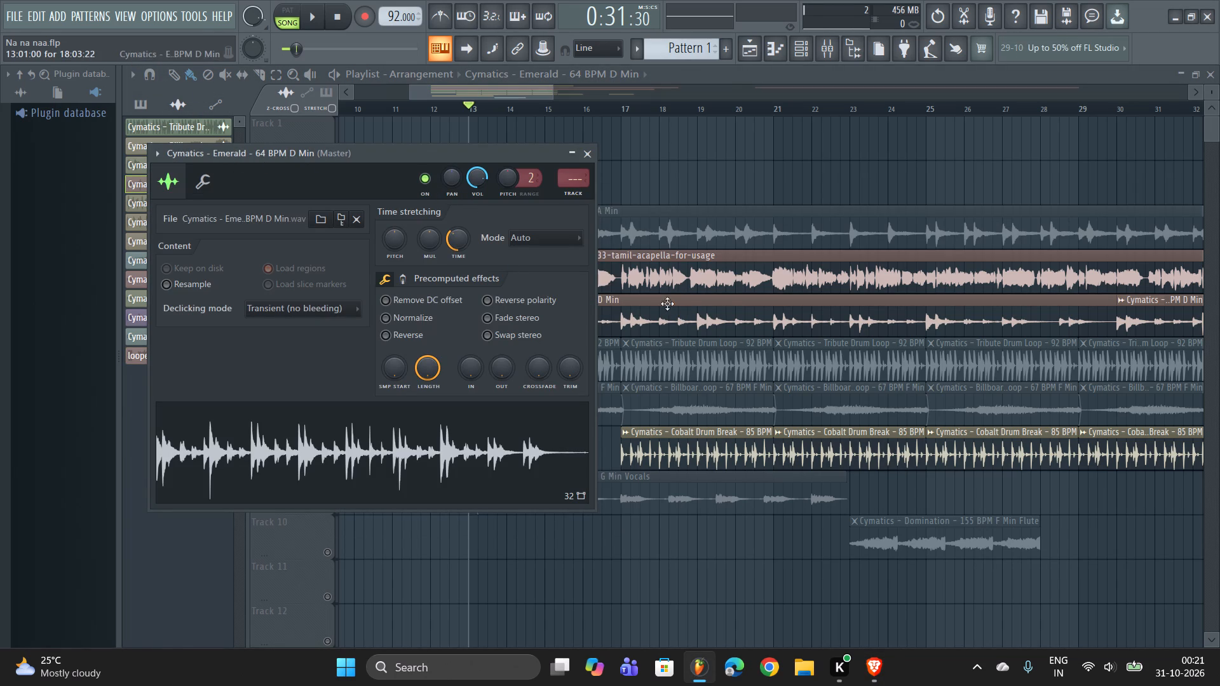
pyautogui.doubleClick(667, 279)
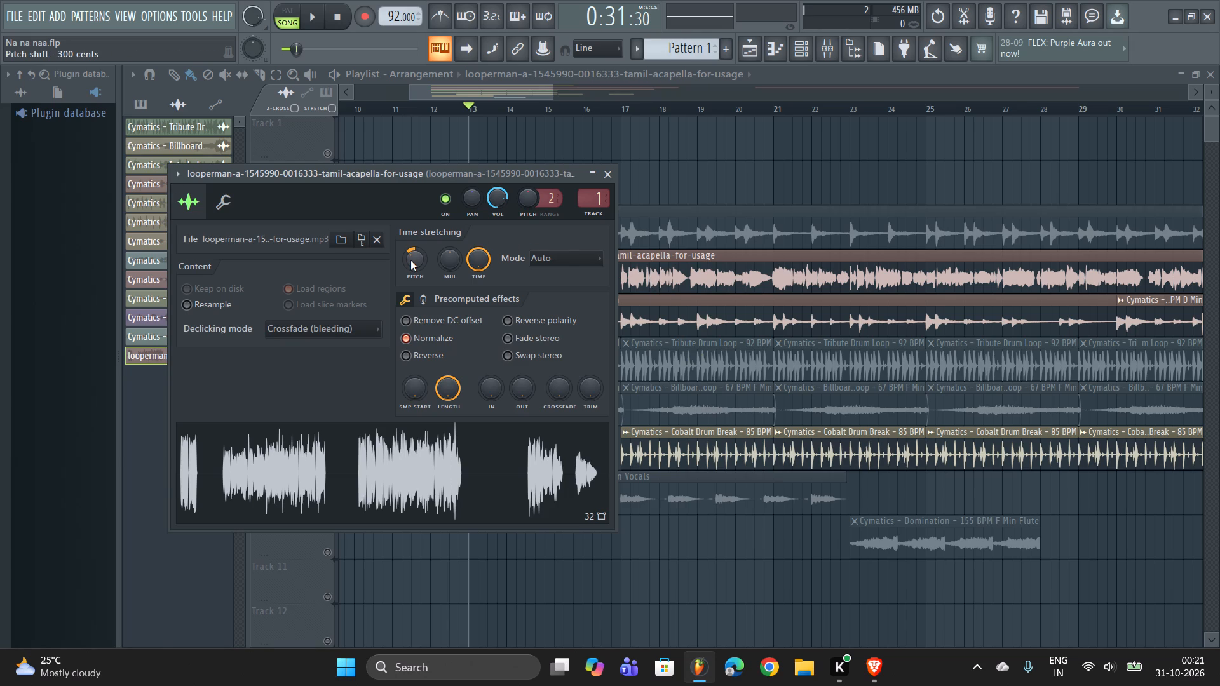
pyautogui.press('Print')
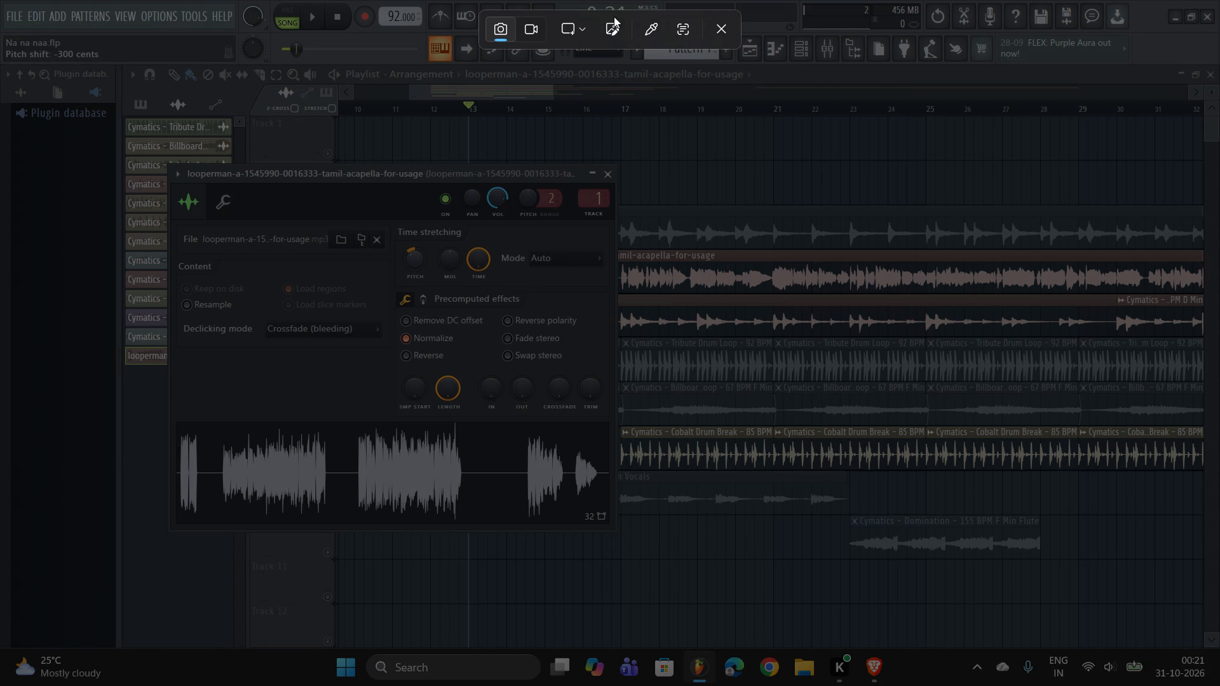
pyautogui.click(571, 31)
pyautogui.click(605, 29)
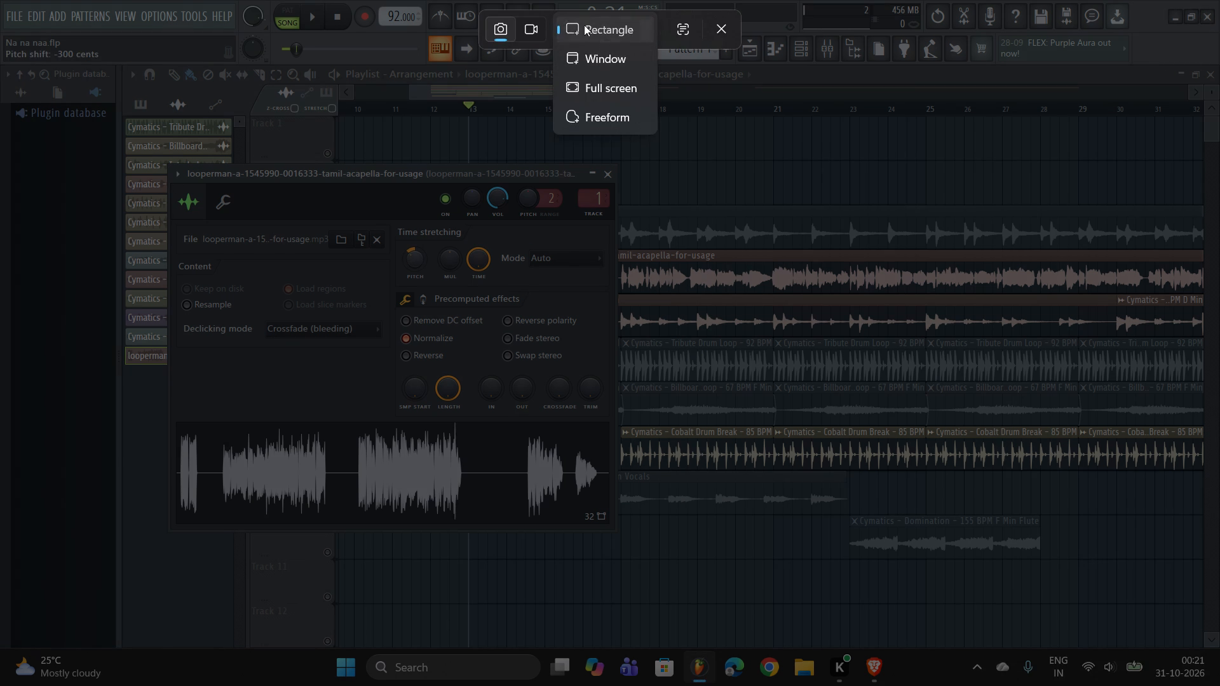
pyautogui.moveTo(0, 17); pyautogui.dragTo(160, 82)
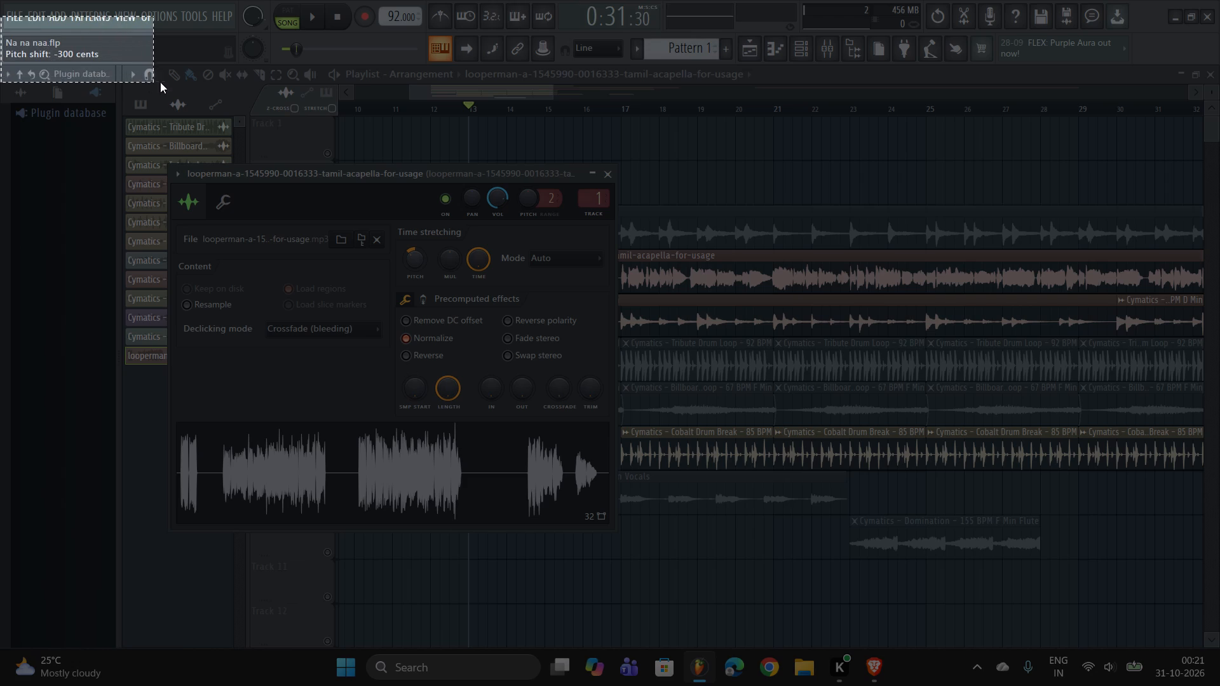
pyautogui.moveTo(160, 82); pyautogui.dragTo(208, 64)
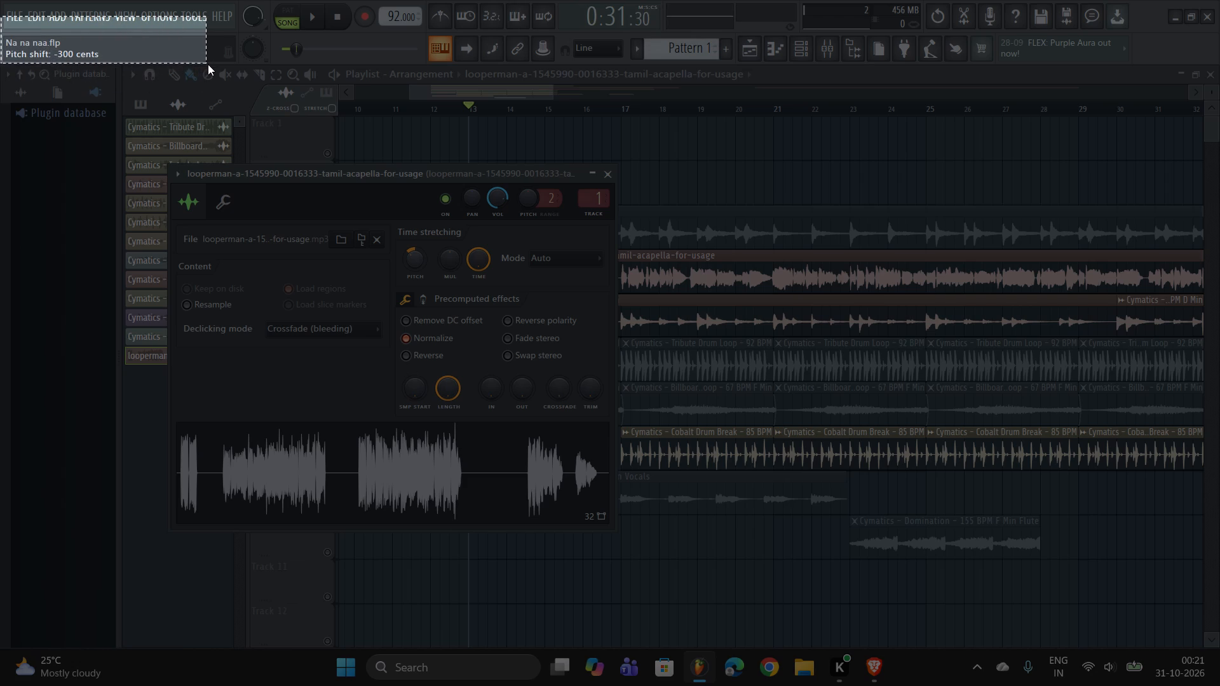
pyautogui.moveTo(208, 64); pyautogui.dragTo(208, 66)
pyautogui.hotkey('alt', 'Tab')
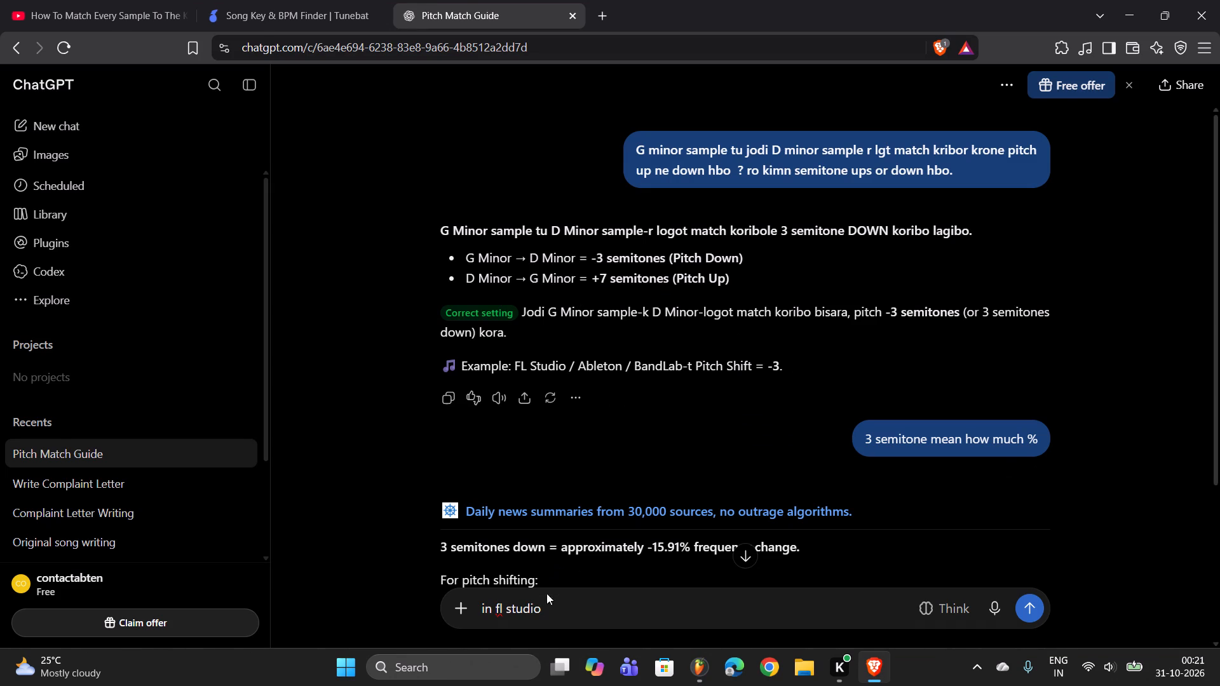
pyautogui.hotkey('ctrl', 'v')
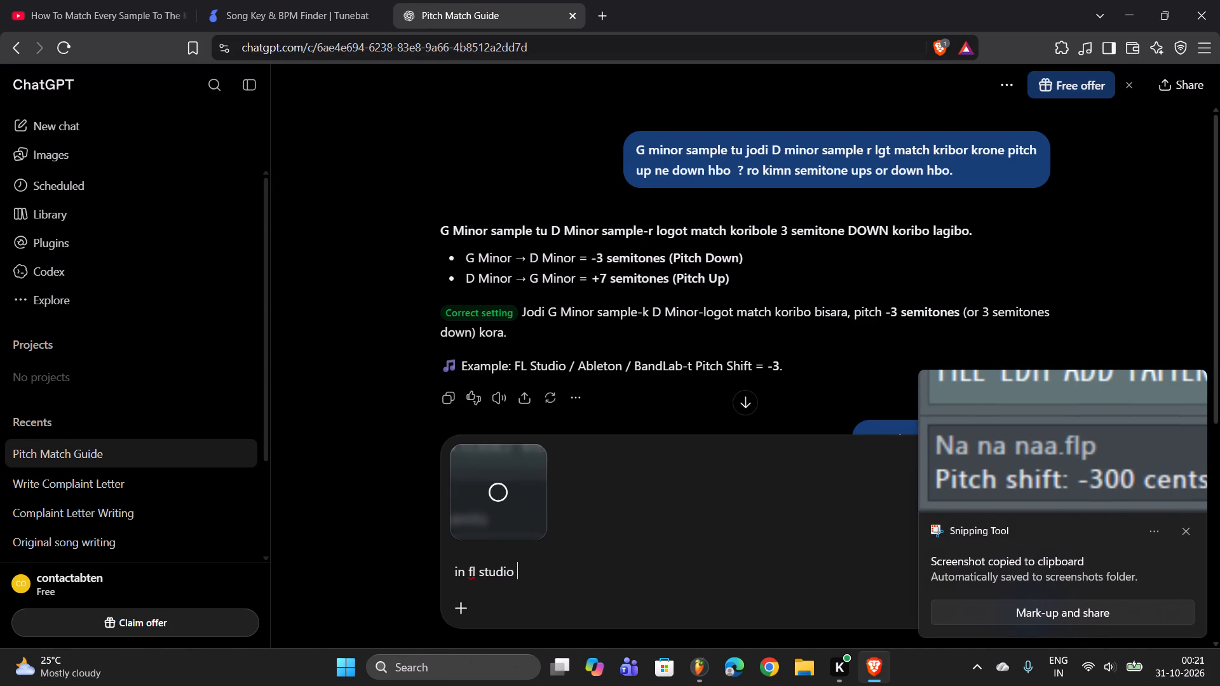
pyautogui.press('h')
pyautogui.press('o')
pyautogui.press('w')
pyautogui.press('space')
pyautogui.write('mu')
pyautogui.write('ch')
pyautogui.press('space')
pyautogui.hotkey('alt', 'Tab')
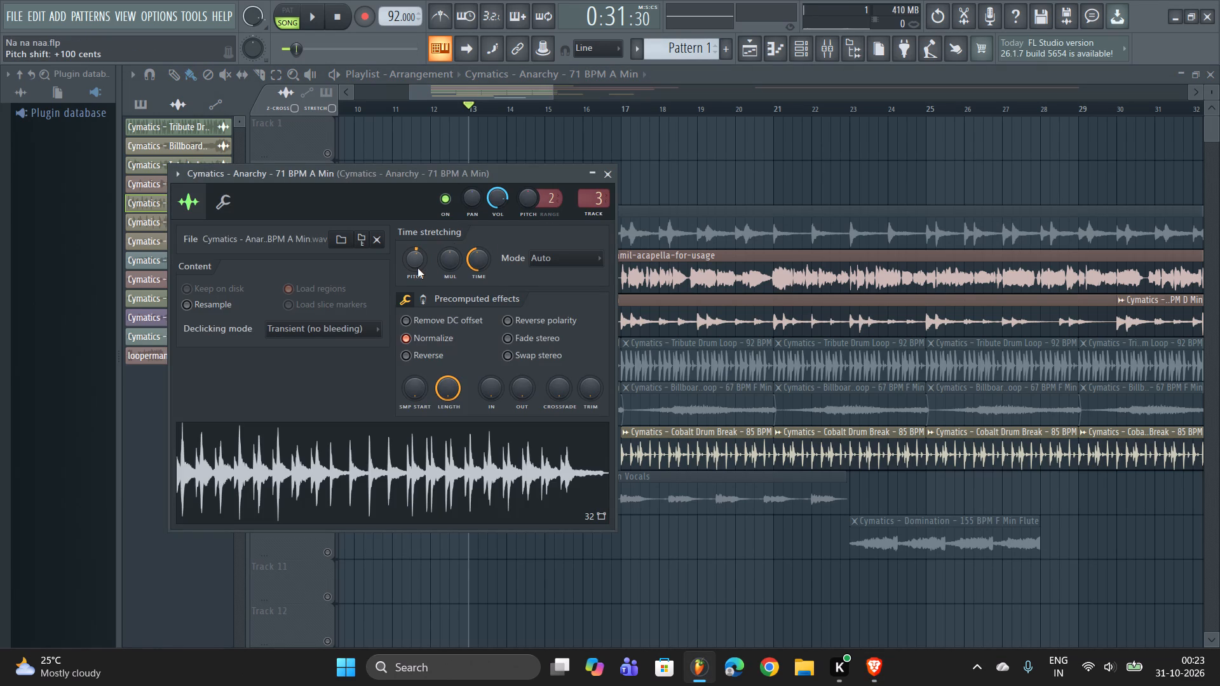
pyautogui.click(709, 213)
pyautogui.doubleClick(703, 227)
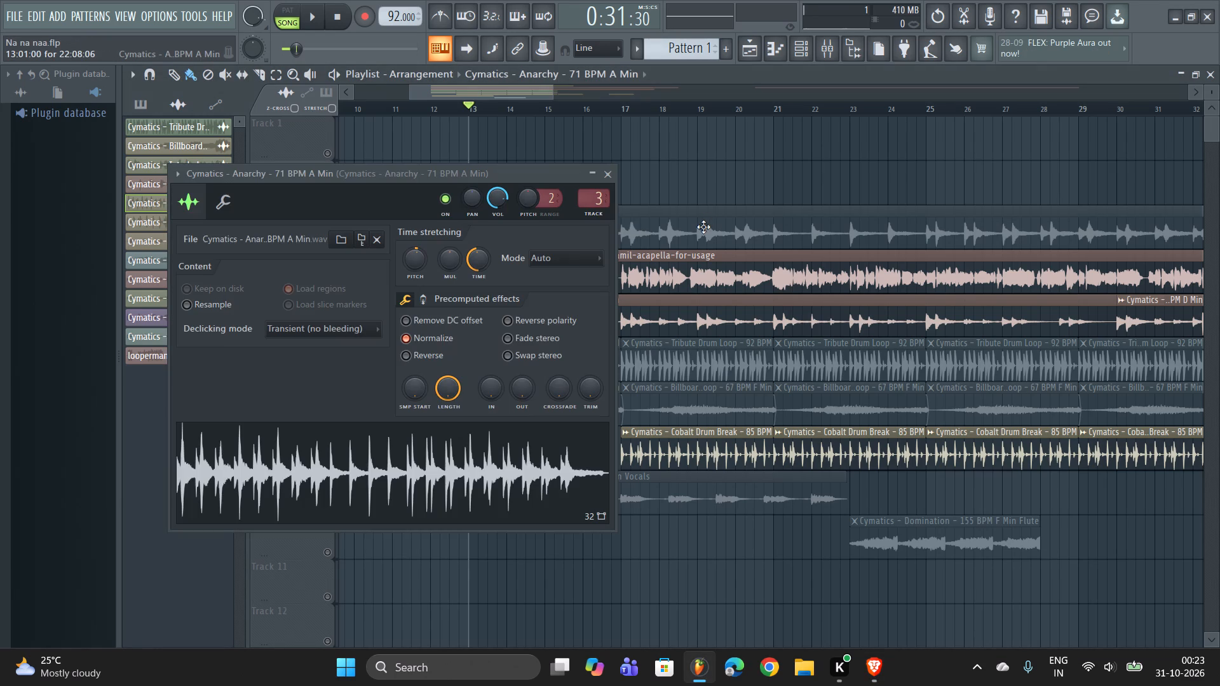
pyautogui.moveTo(417, 262); pyautogui.dragTo(417, 257)
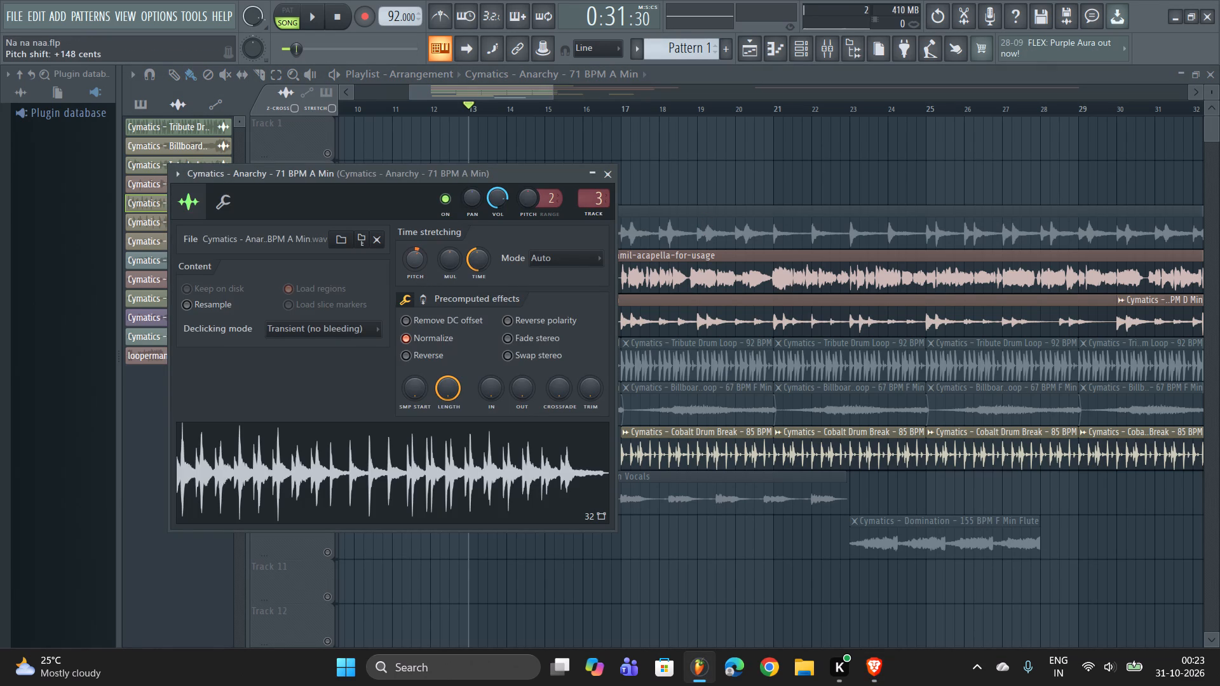
pyautogui.moveTo(417, 257); pyautogui.dragTo(417, 250)
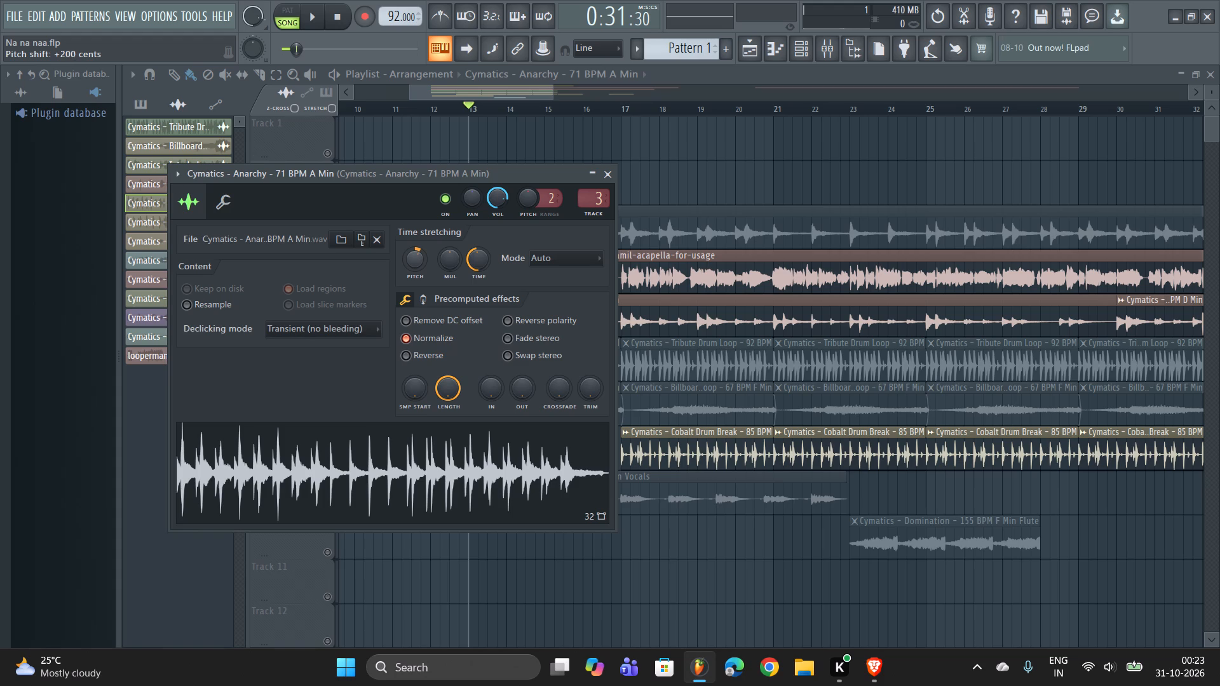
pyautogui.moveTo(417, 250); pyautogui.dragTo(417, 250)
pyautogui.click(605, 170)
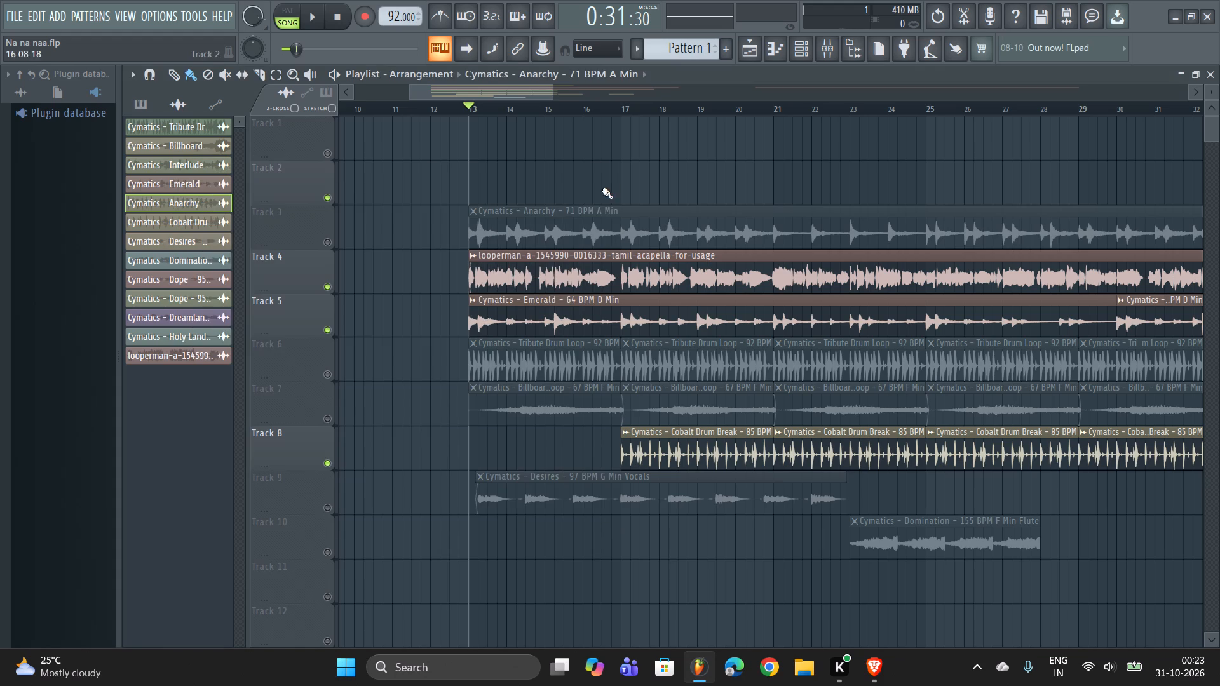